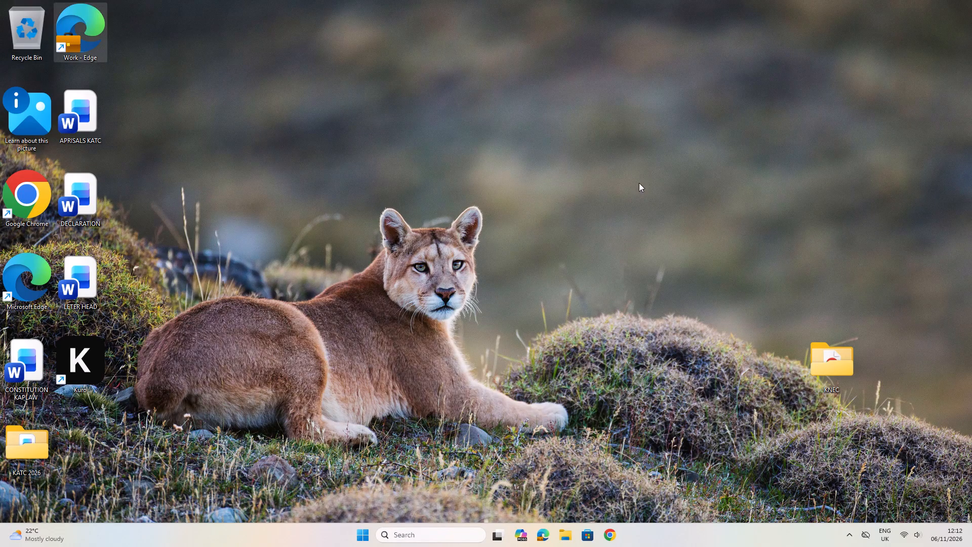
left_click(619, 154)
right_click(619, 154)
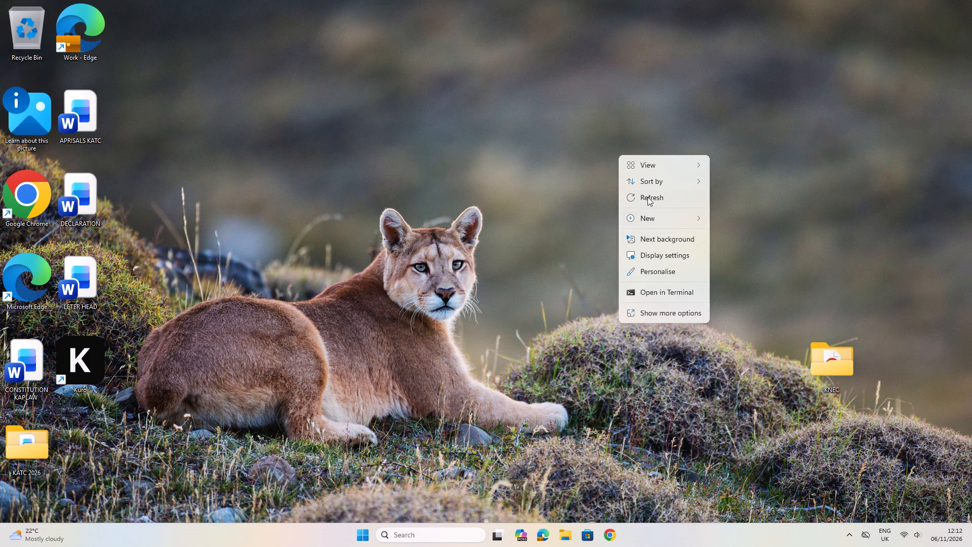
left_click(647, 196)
Create a new folder on the desktop named KNEC EXAM.
left_click(645, 211)
right_click(645, 211)
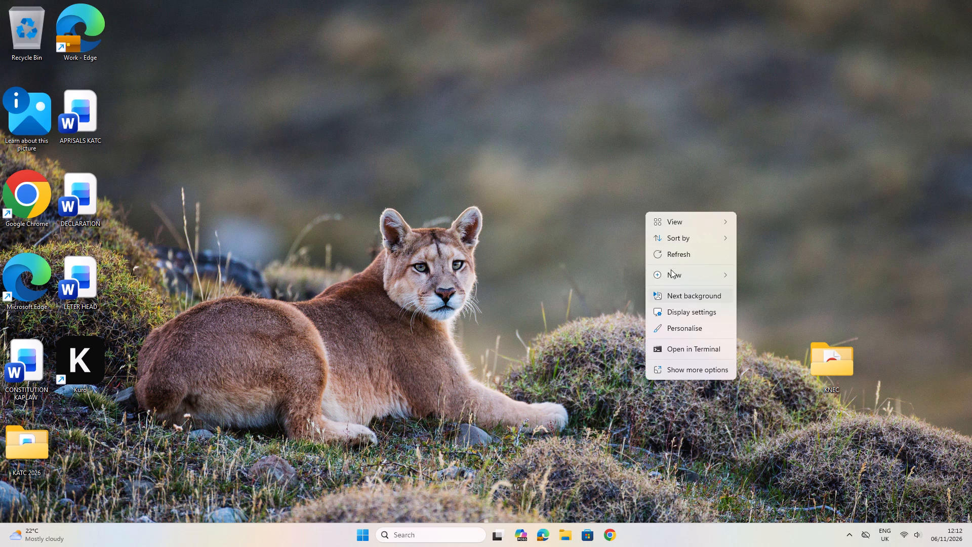
left_click(670, 275)
left_click(757, 279)
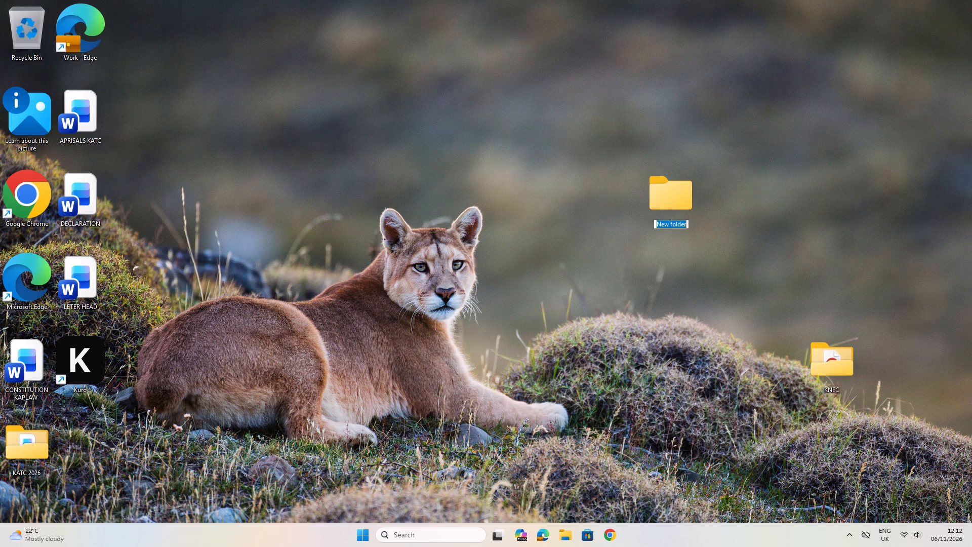
key("BackSpace")
key("k")
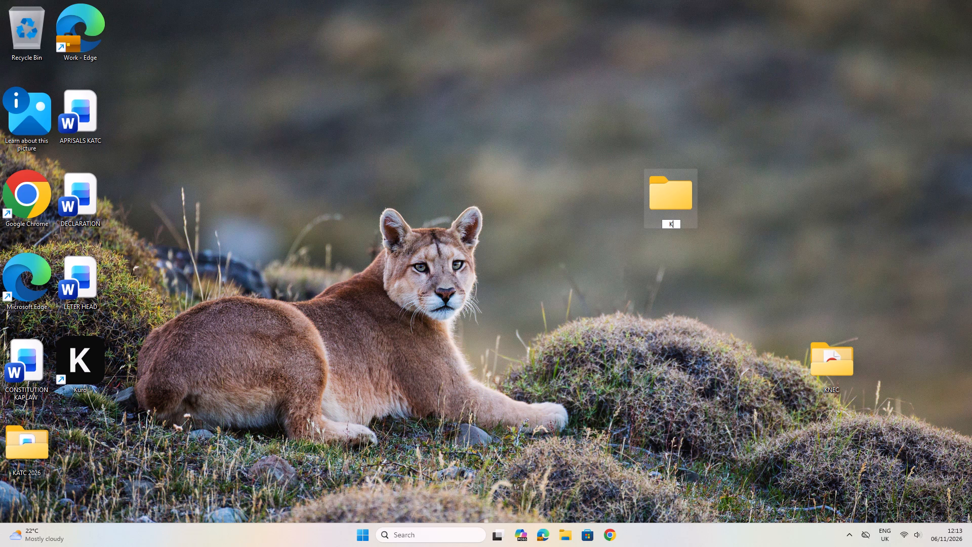
type("NEC EXA,")
key("BackSpace")
key("m")
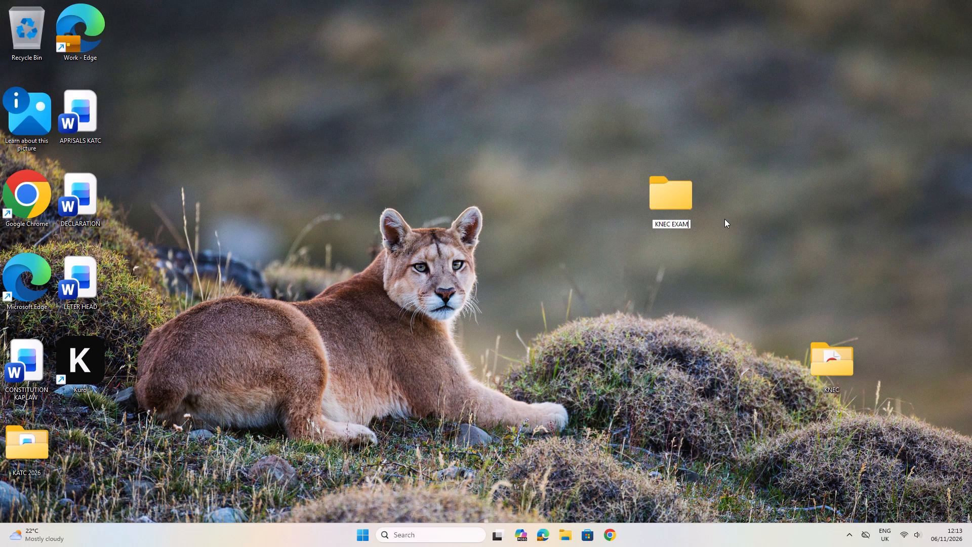
left_click(724, 219)
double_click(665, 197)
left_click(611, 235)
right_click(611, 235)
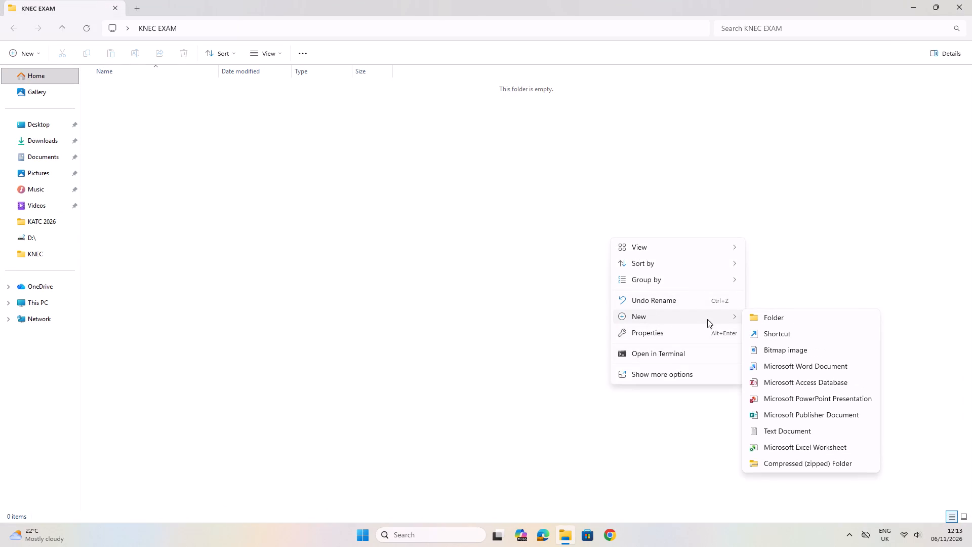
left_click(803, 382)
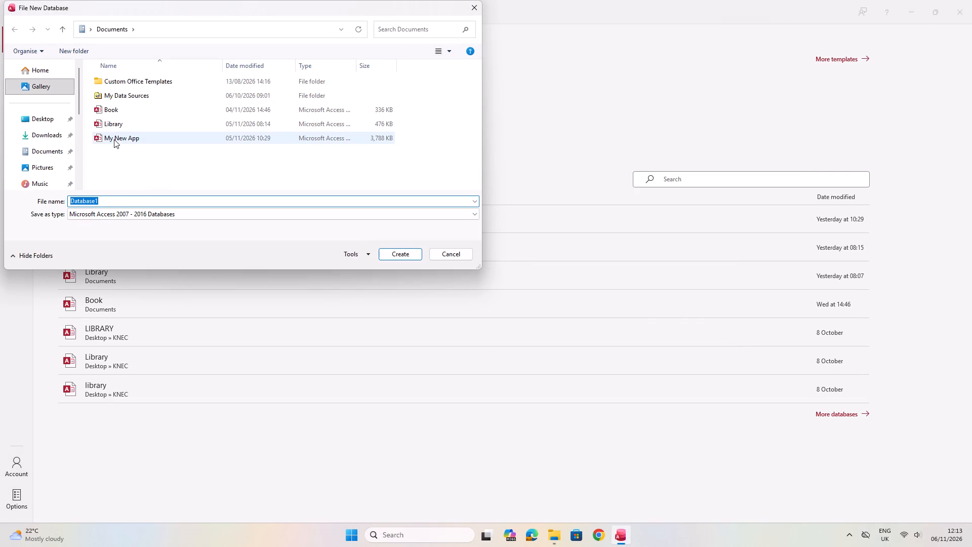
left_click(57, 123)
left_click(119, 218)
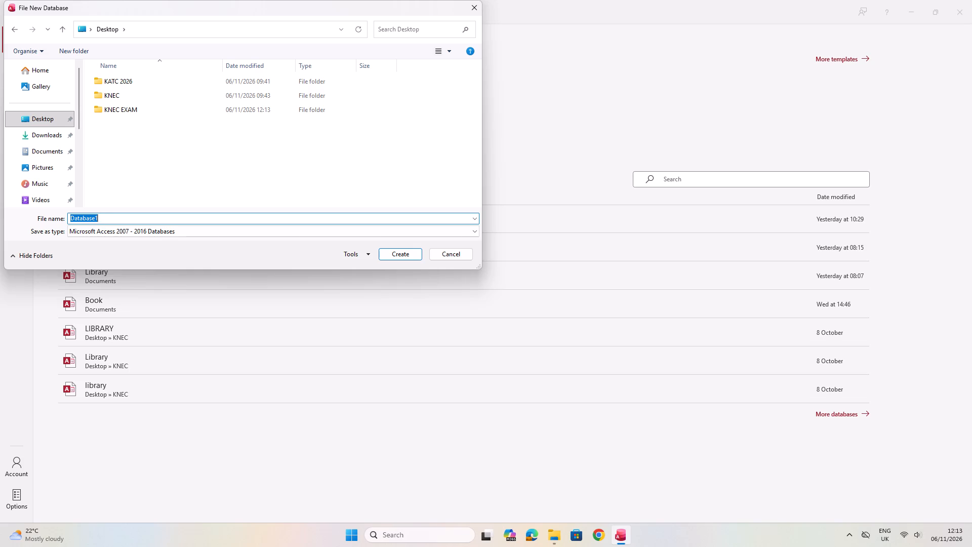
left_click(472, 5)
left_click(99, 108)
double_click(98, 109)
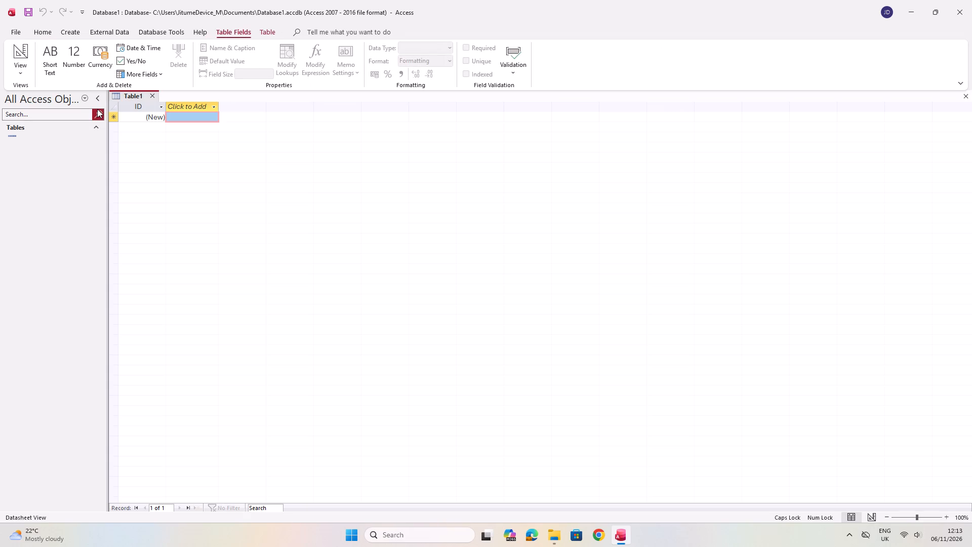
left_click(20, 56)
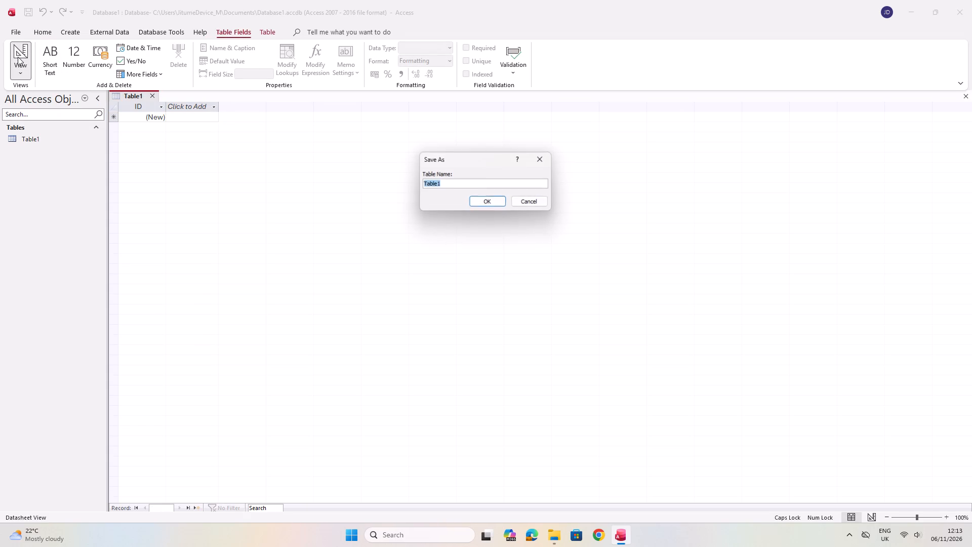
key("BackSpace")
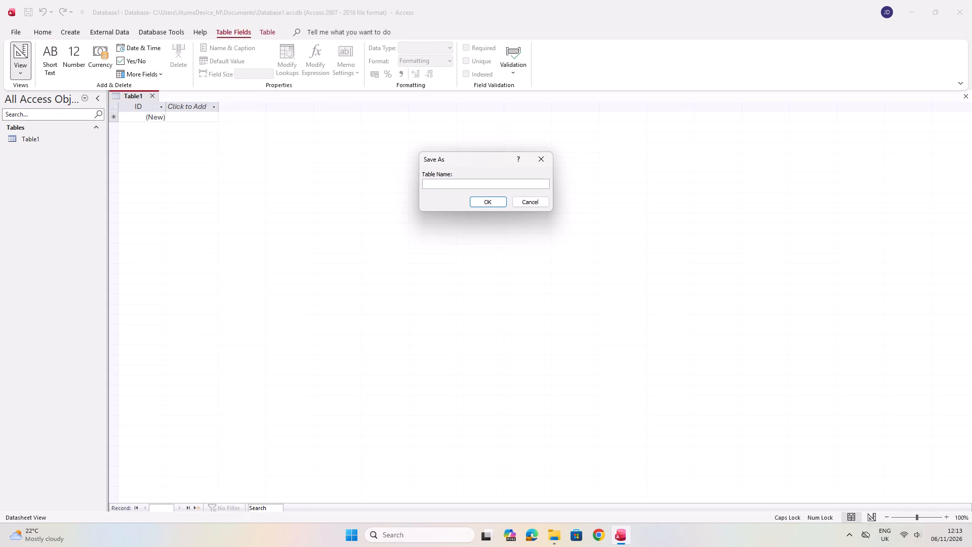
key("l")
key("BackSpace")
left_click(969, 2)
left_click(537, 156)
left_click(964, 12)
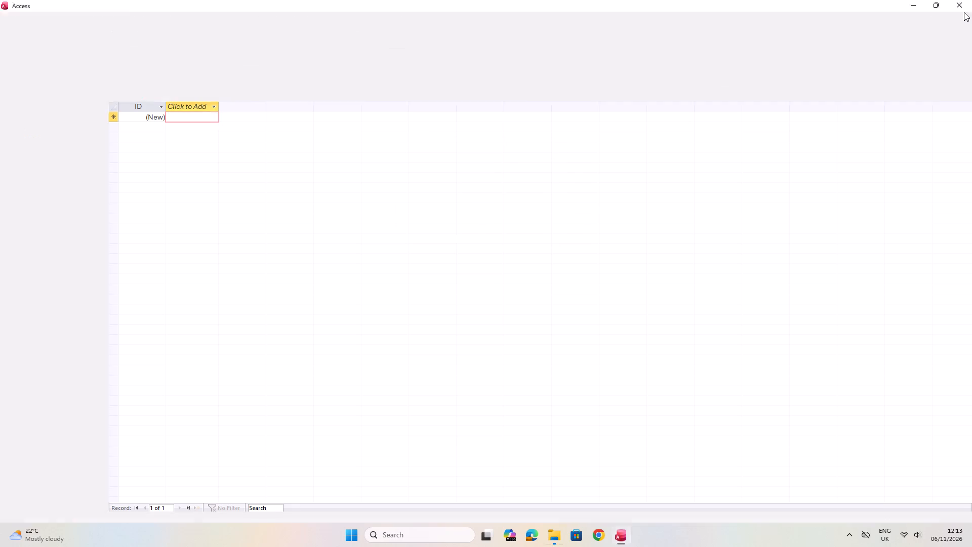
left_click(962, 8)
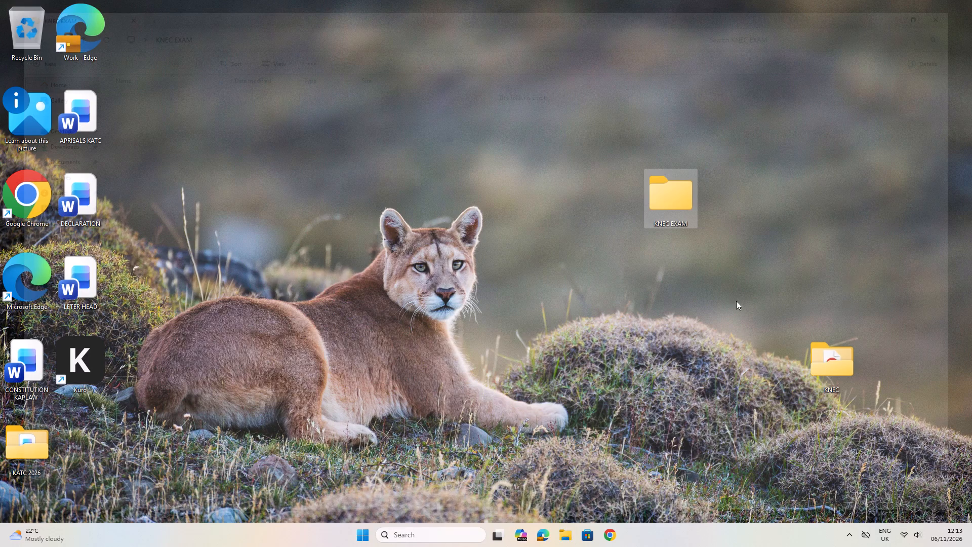
Create a new Microsoft Access database named Library inside the KNEC EXAM folder on the desktop.
left_click(681, 209)
left_click(681, 209)
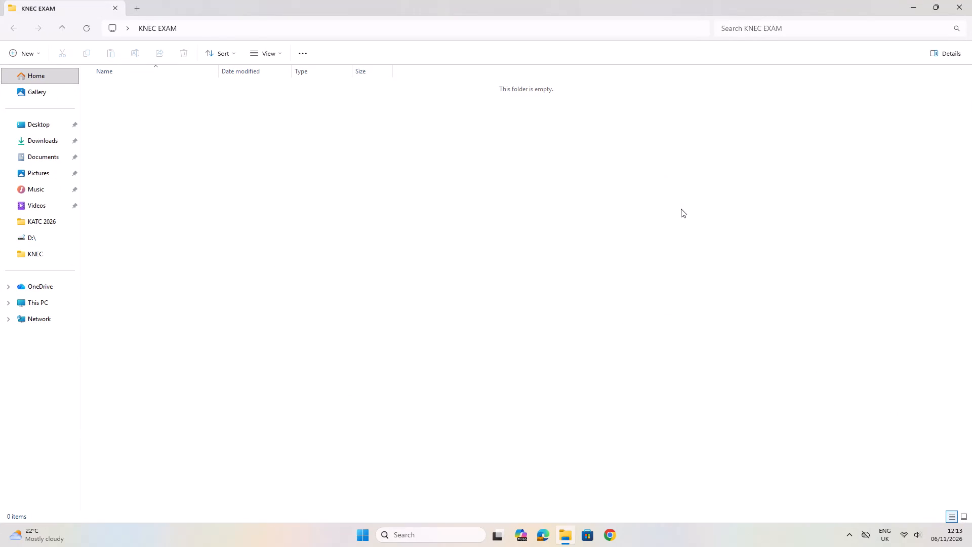
right_click(681, 209)
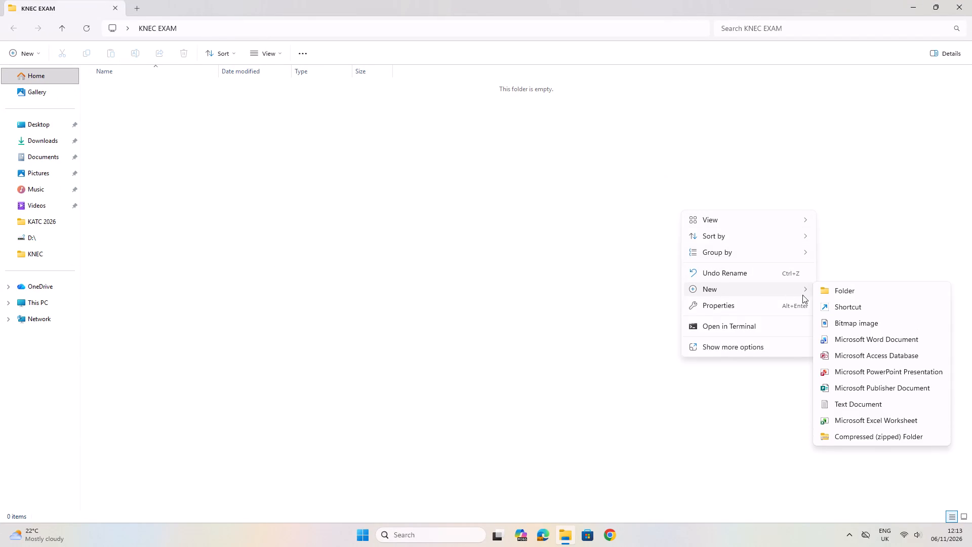
left_click(860, 356)
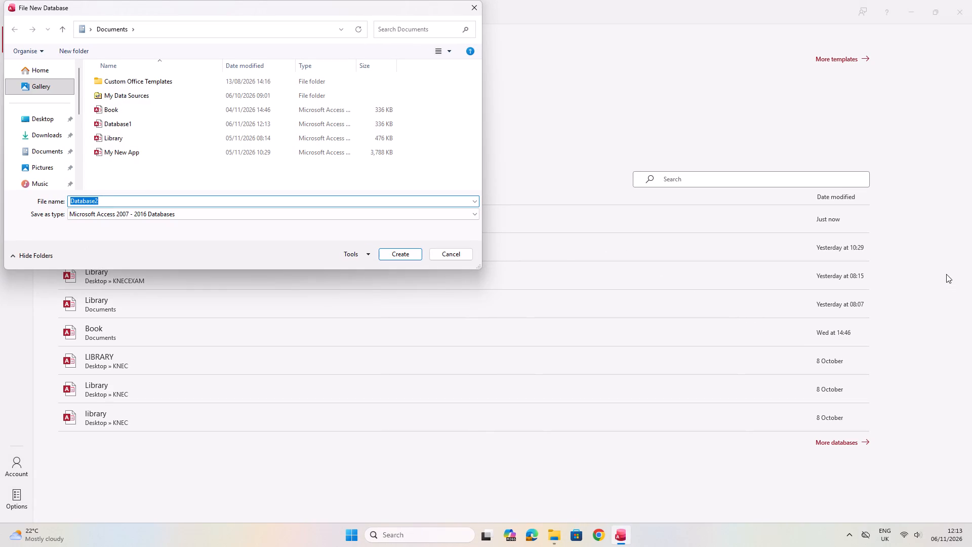
key("BackSpace")
key("l")
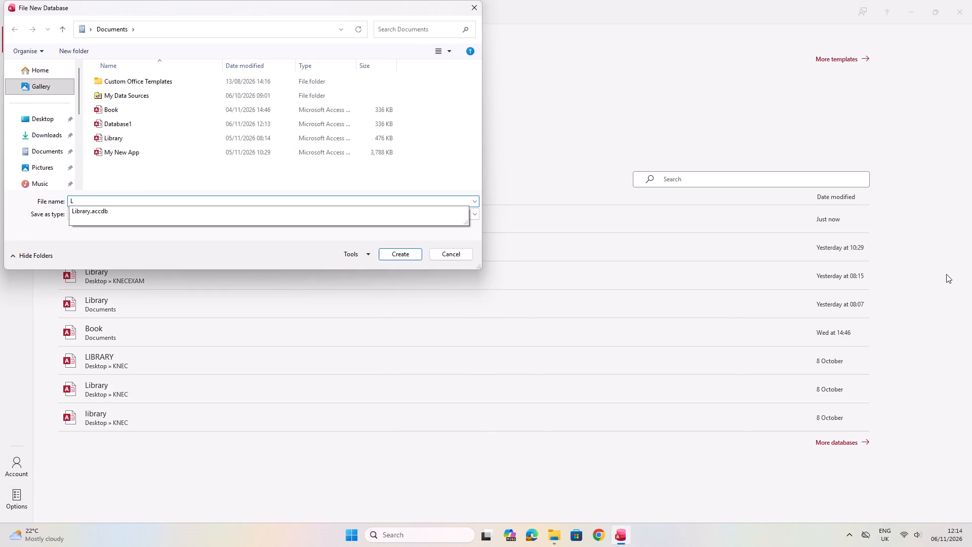
key("o")
key("BackSpace")
type("ibrary")
left_click(37, 122)
left_click(114, 109)
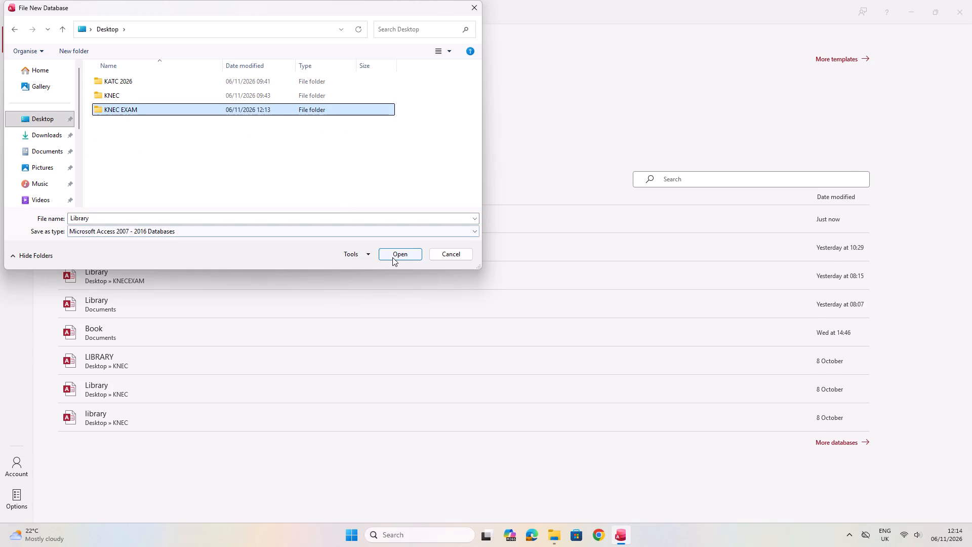
double_click(392, 257)
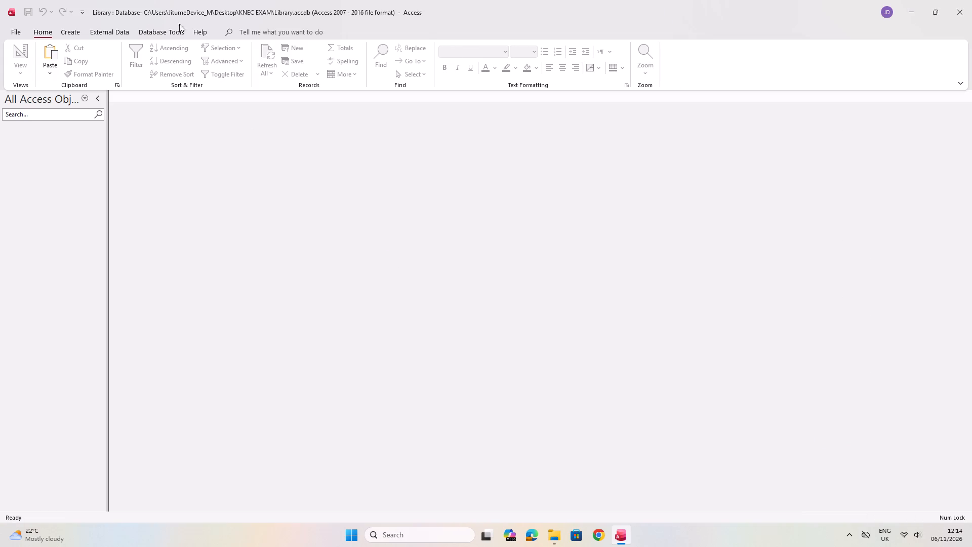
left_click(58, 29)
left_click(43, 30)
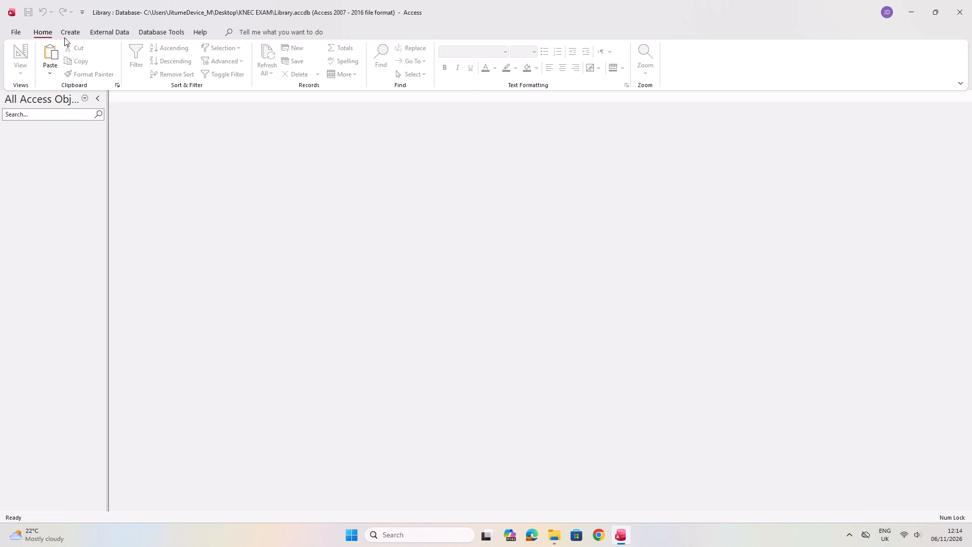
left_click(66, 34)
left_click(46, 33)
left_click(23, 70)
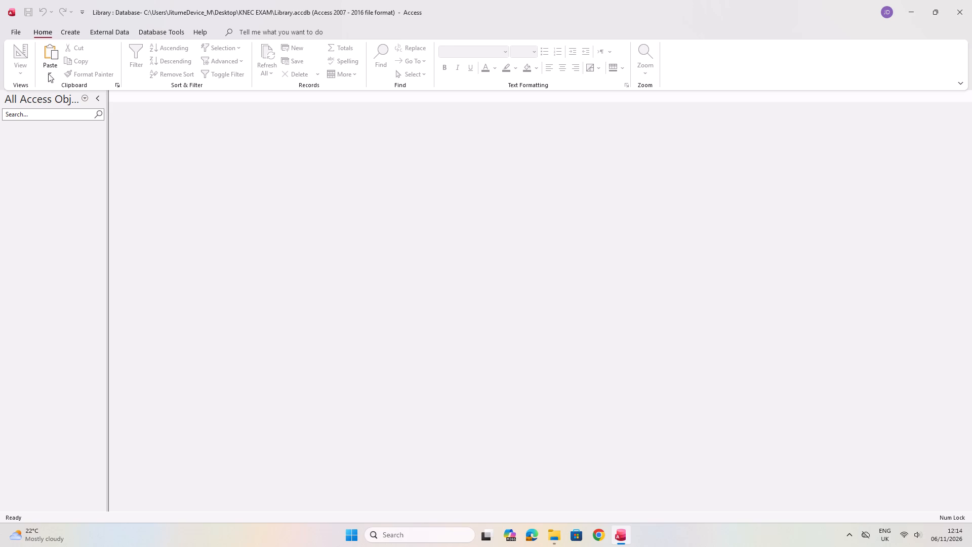
Create a new table, switch it to Design View and save it under the name Book.
left_click(70, 30)
left_click(68, 58)
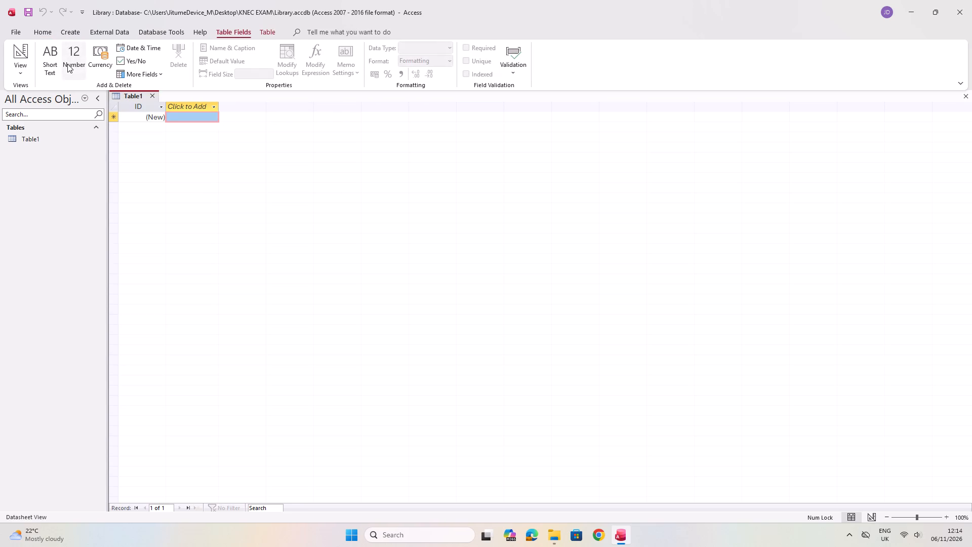
left_click(24, 62)
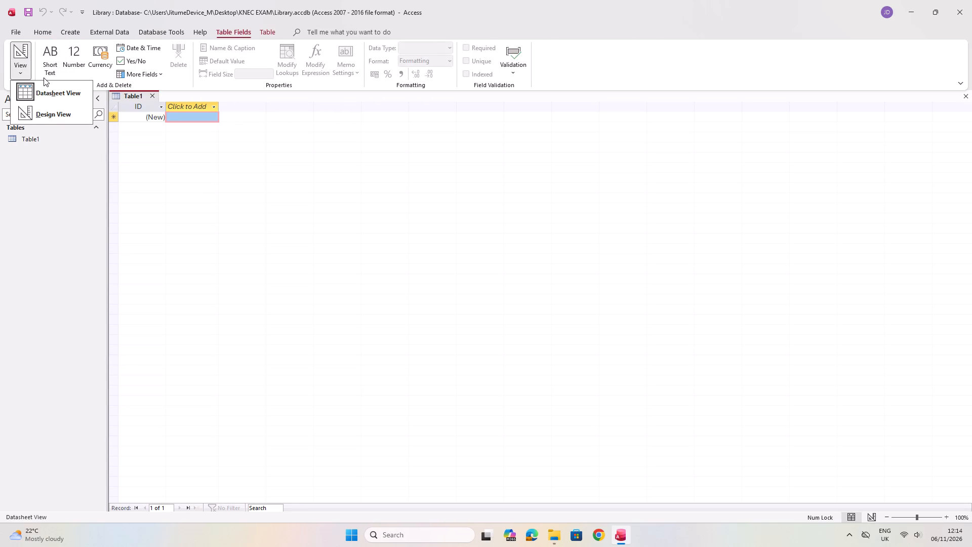
left_click(47, 118)
key("BackSpace")
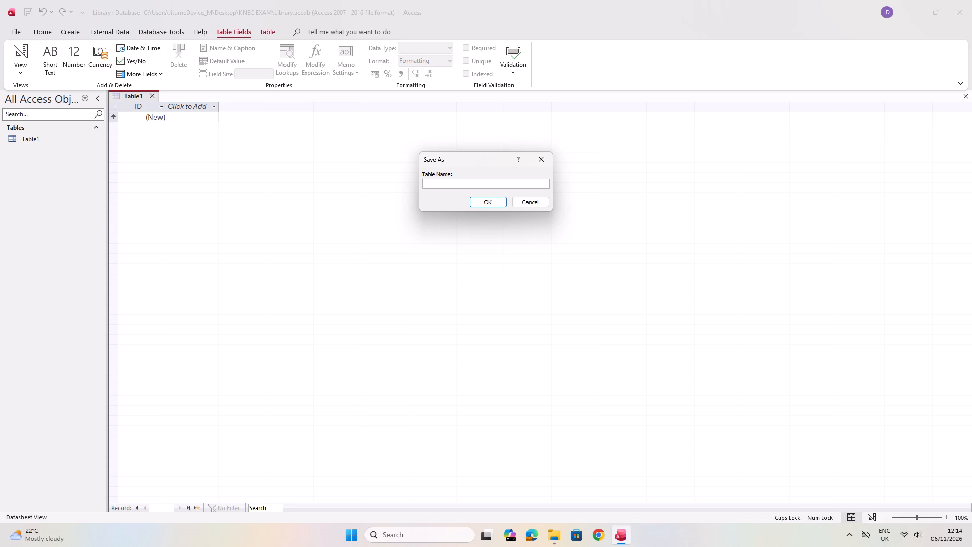
key("b")
type("ook")
left_click(497, 204)
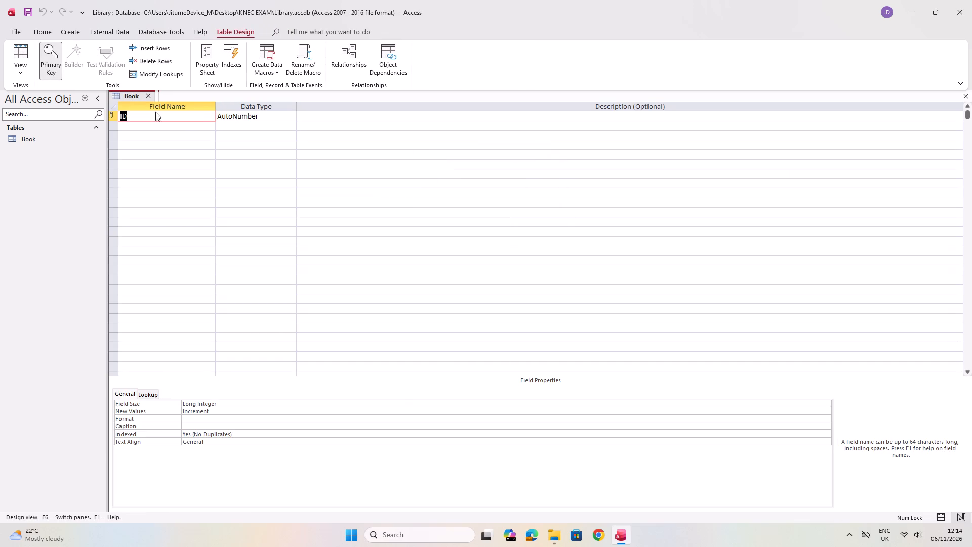
Remove the primary key from the ID field of the Book table.
left_click(53, 61)
Rename the ID field as BookNo and add the fields BookTitle and AuthorID below it.
type("ook")
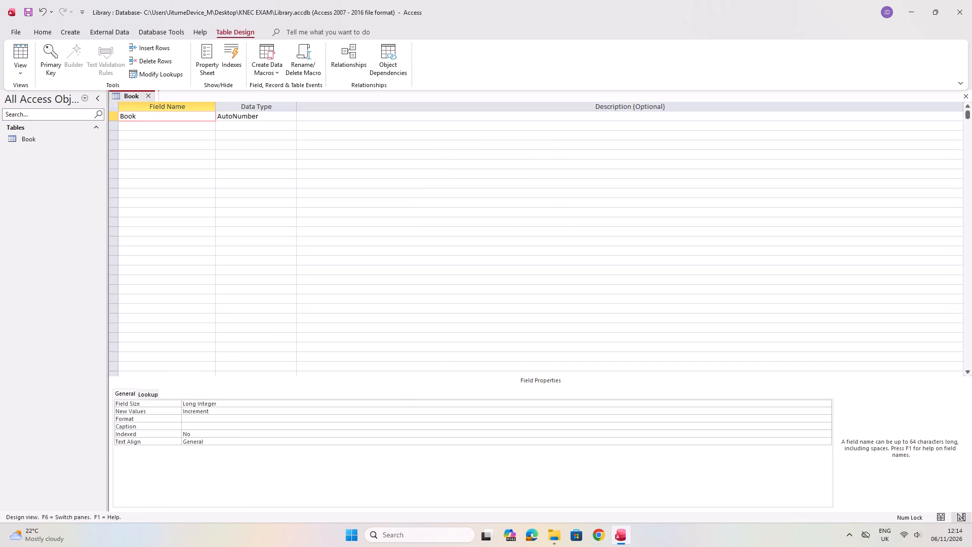
key("o")
key("Down")
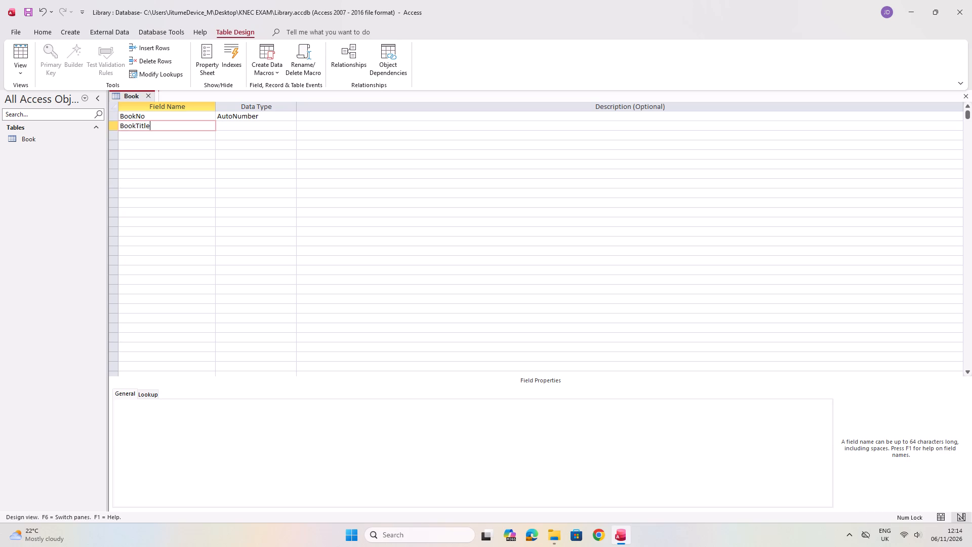
key("Down")
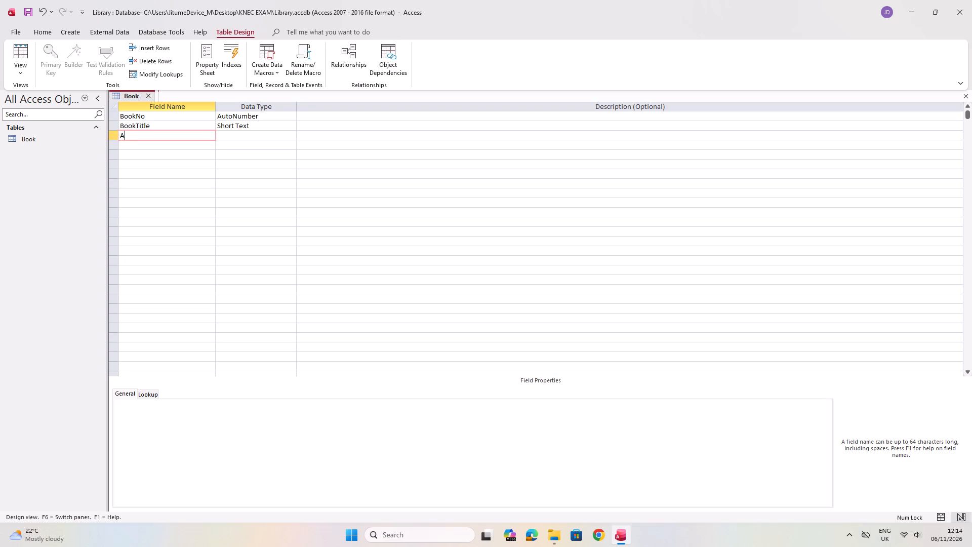
type("uth")
key("o")
key("r")
key("d")
Set the BookNo field to the Short Text data type with a field size of 8.
left_click(267, 117)
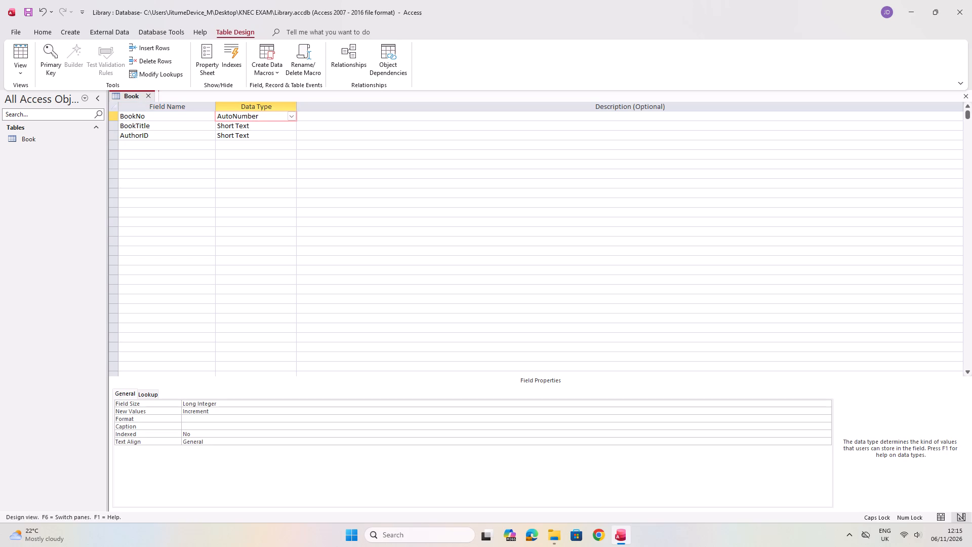
left_click(290, 114)
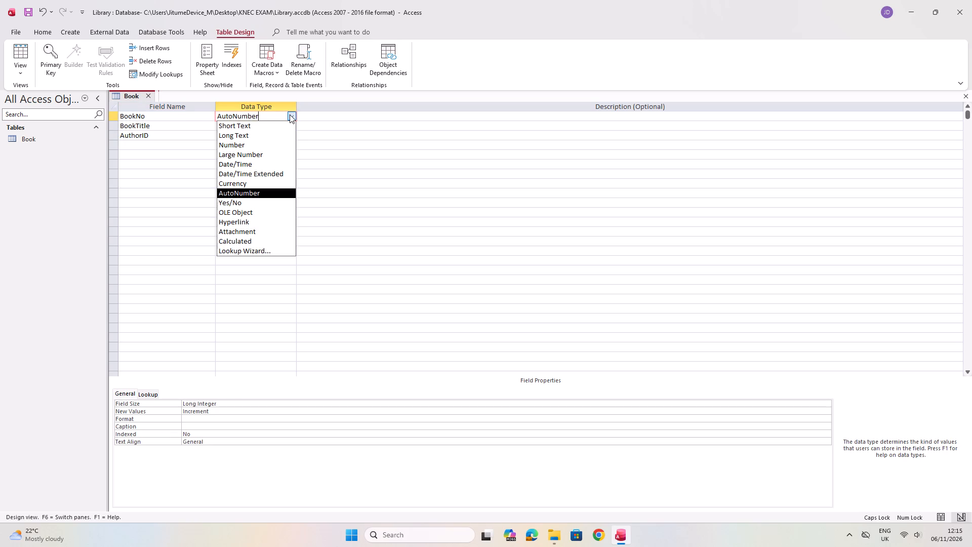
left_click(283, 125)
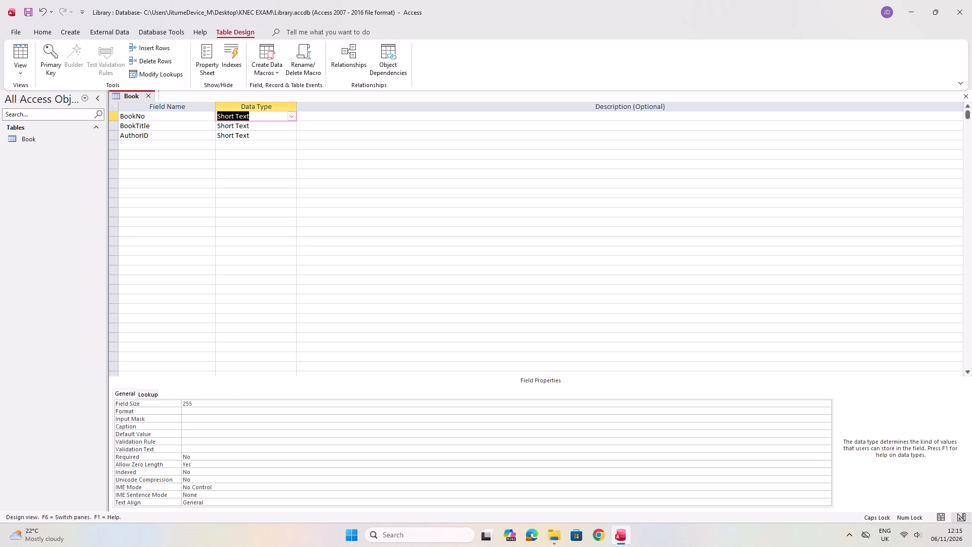
left_click(218, 408)
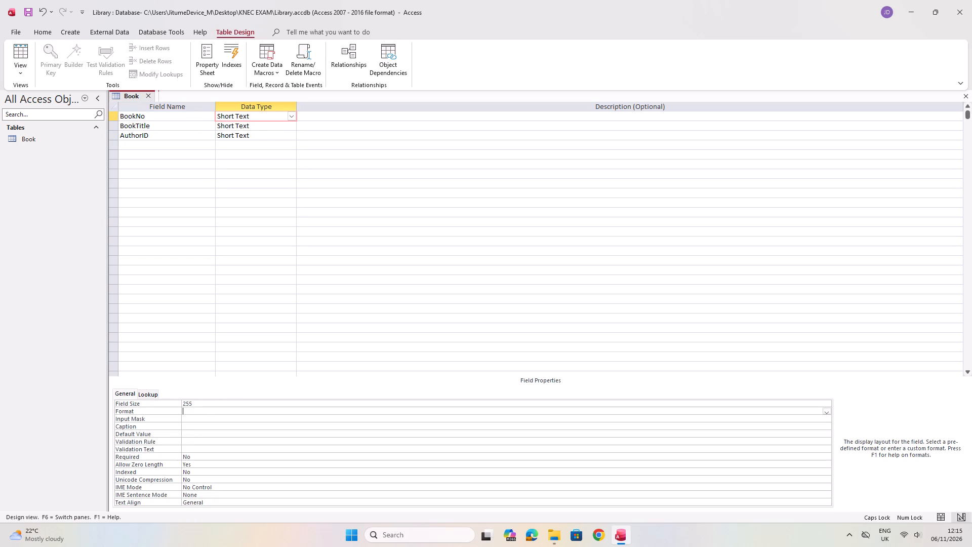
left_click(216, 404)
key("BackSpace")
key("BackSpace")
key("BackSpace")
key("BackSpace")
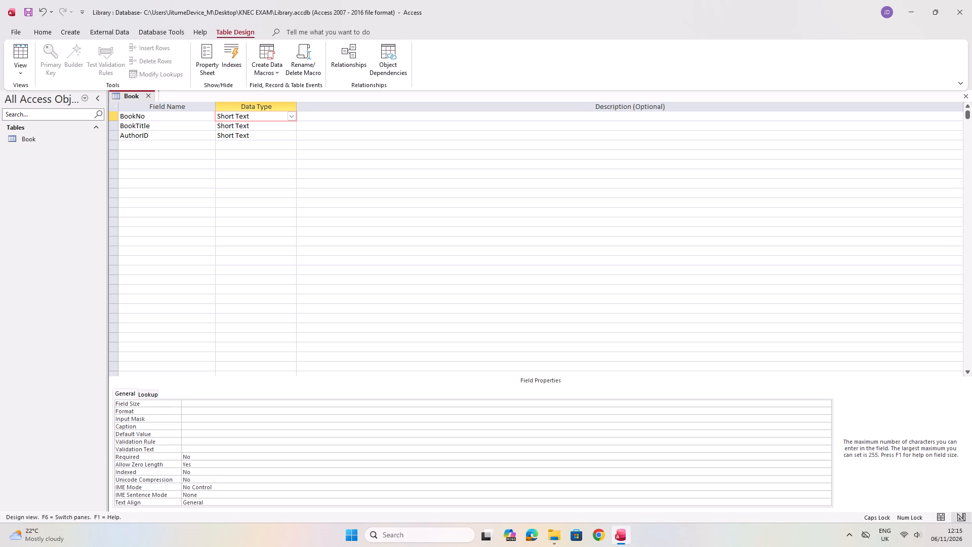
key("8")
Set the field size of BookTitle to 25.
left_click(252, 127)
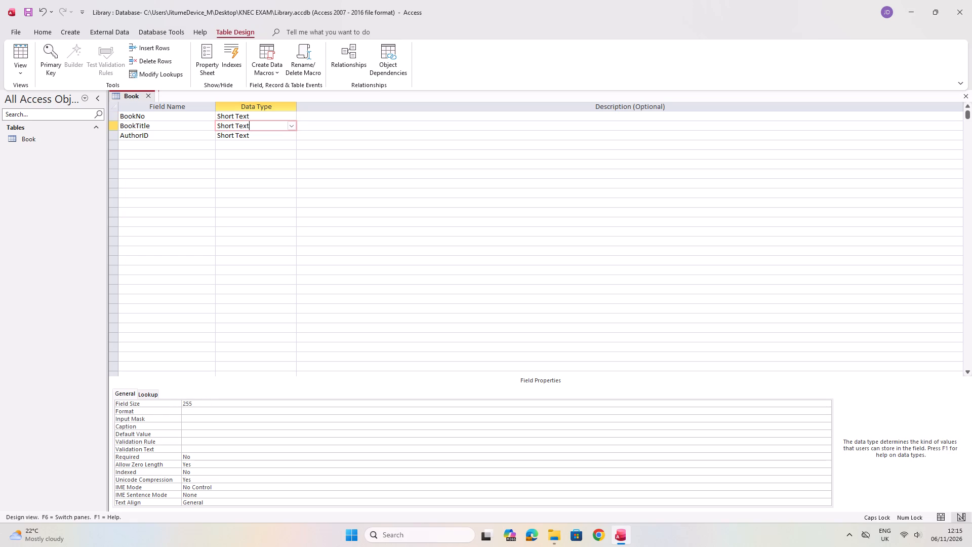
left_click(201, 406)
key("BackSpace")
key("BackSpace")
key("BackSpace")
key("BackSpace")
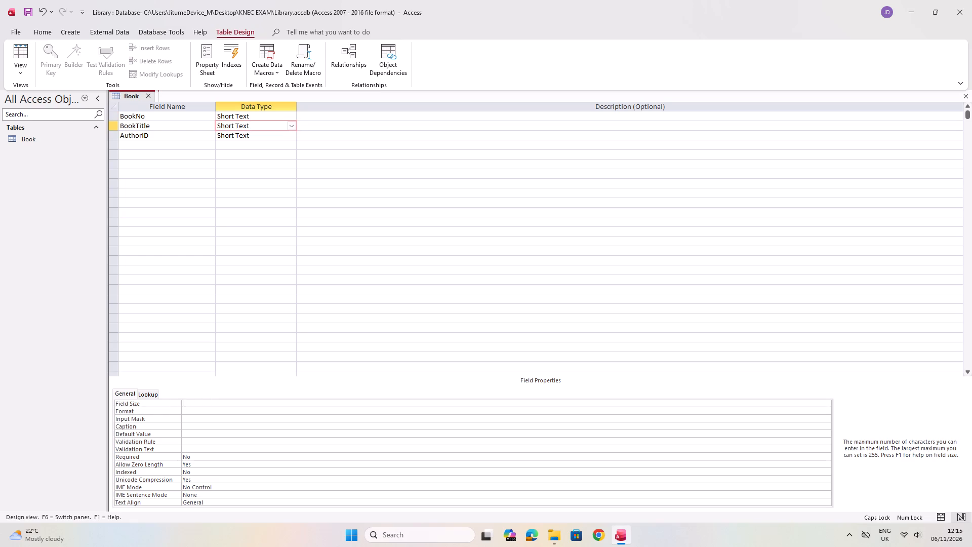
type("25")
Set the field size of AuthorID to 6.
left_click(261, 132)
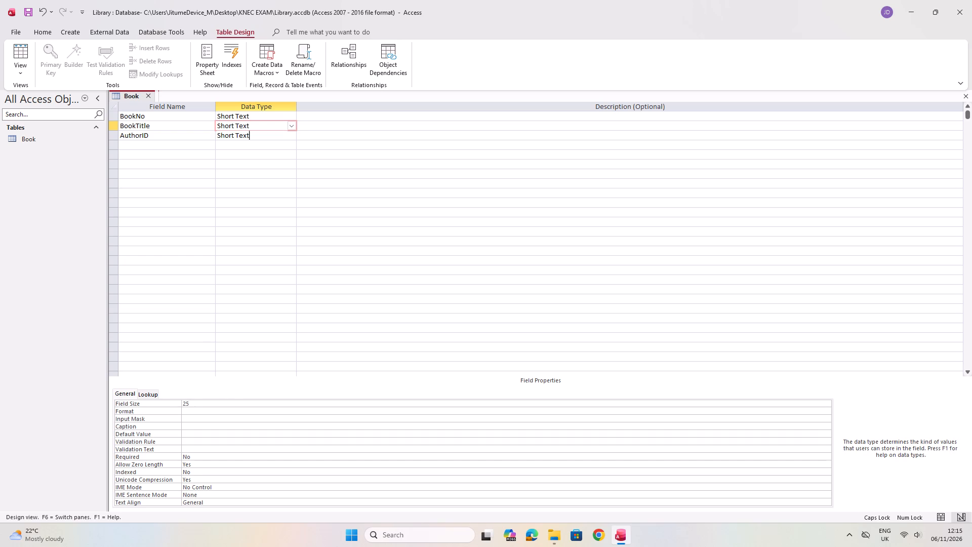
left_click(198, 406)
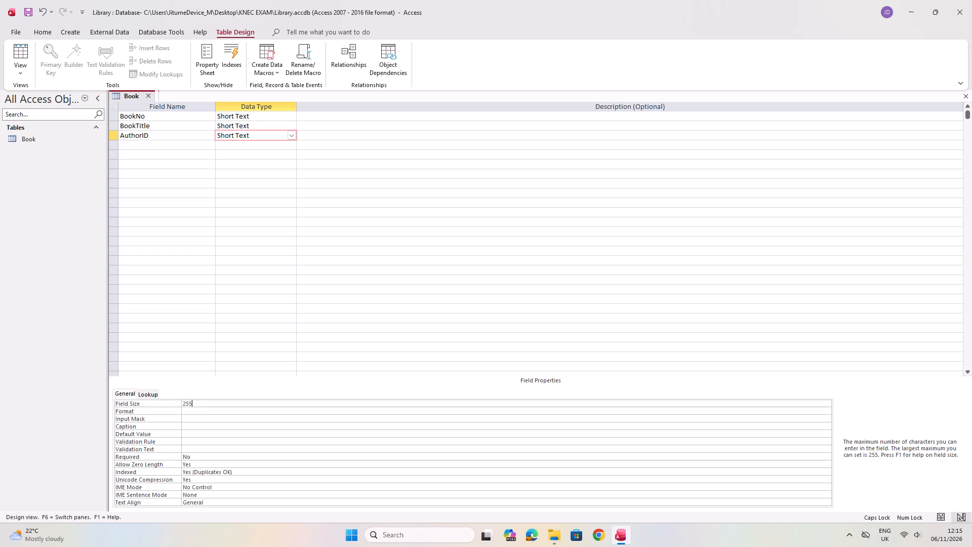
key("BackSpace")
key("BackSpace")
key("BackSpace")
key("6")
Save the Book table design and close the table.
left_click(28, 12)
left_click(966, 97)
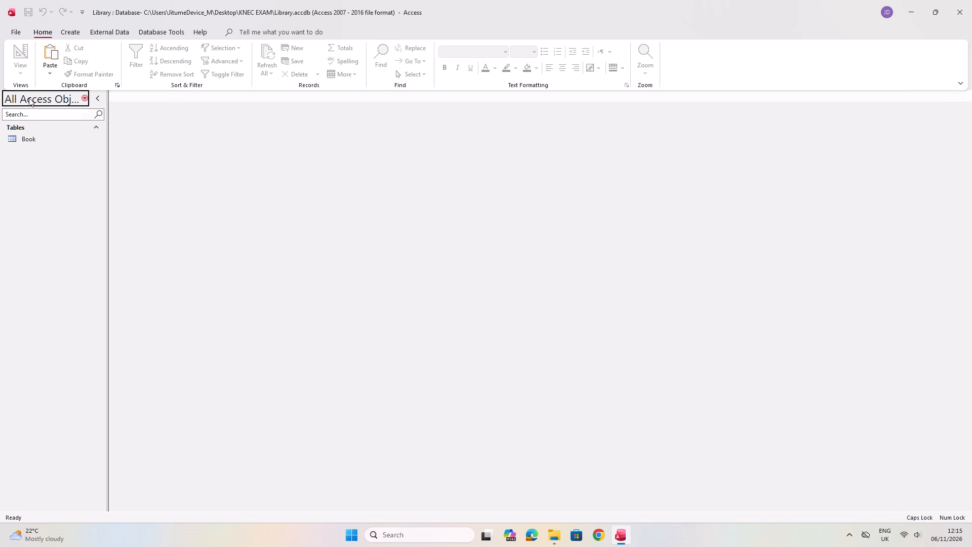
Create a new table, switch it to Design View and save it under the name aUTHOR.
left_click(64, 30)
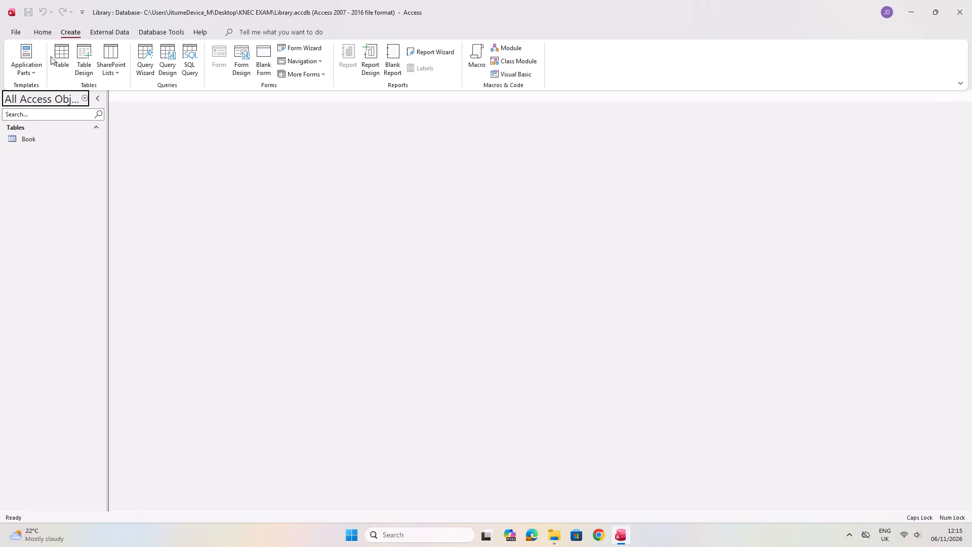
left_click(55, 65)
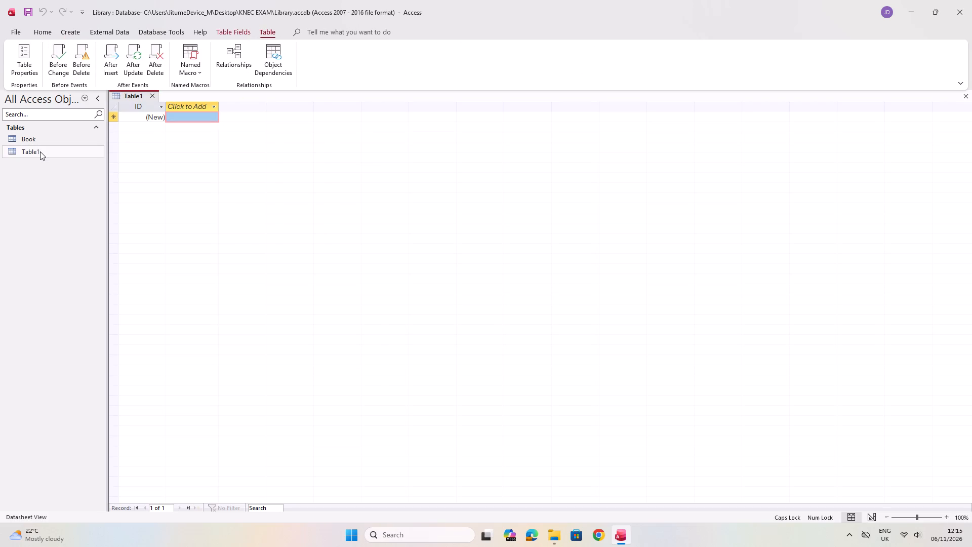
left_click(41, 150)
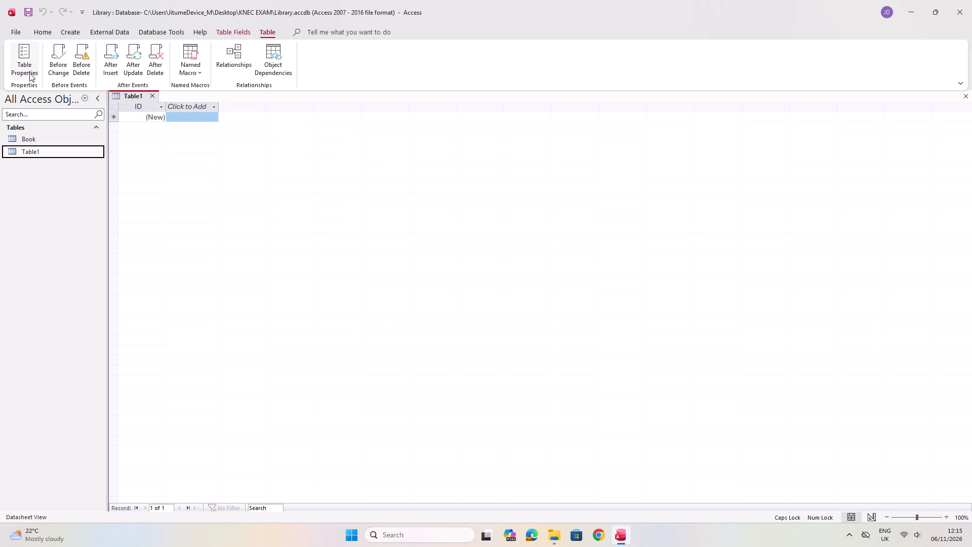
left_click(40, 33)
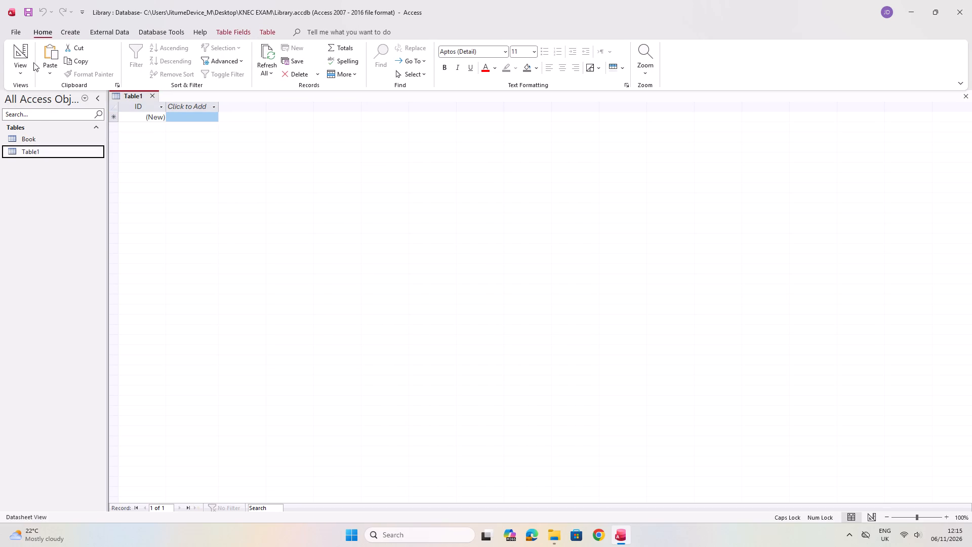
left_click(26, 67)
left_click(46, 120)
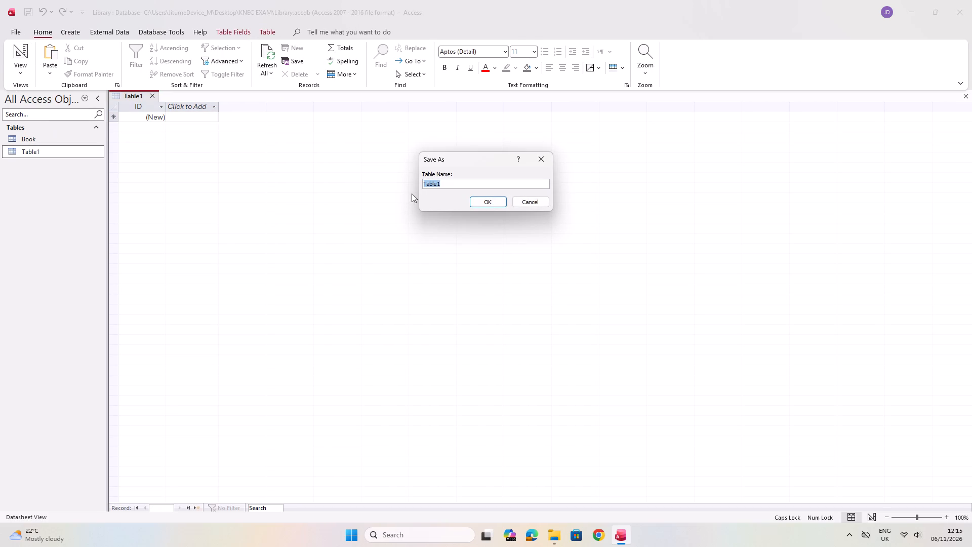
key("BackSpace")
type("UTHOR")
left_click(474, 202)
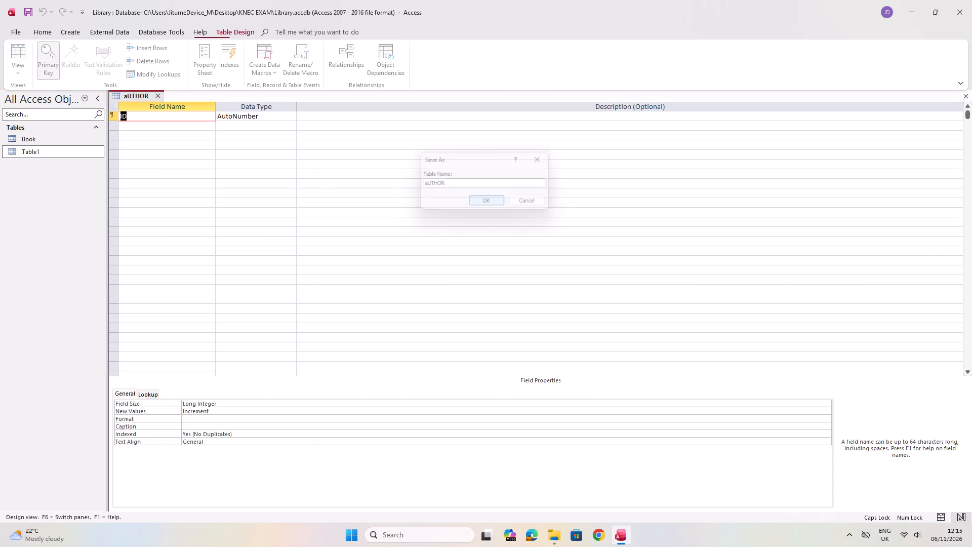
Remove the primary key from the ID field of the aUTHOR table.
right_click(57, 142)
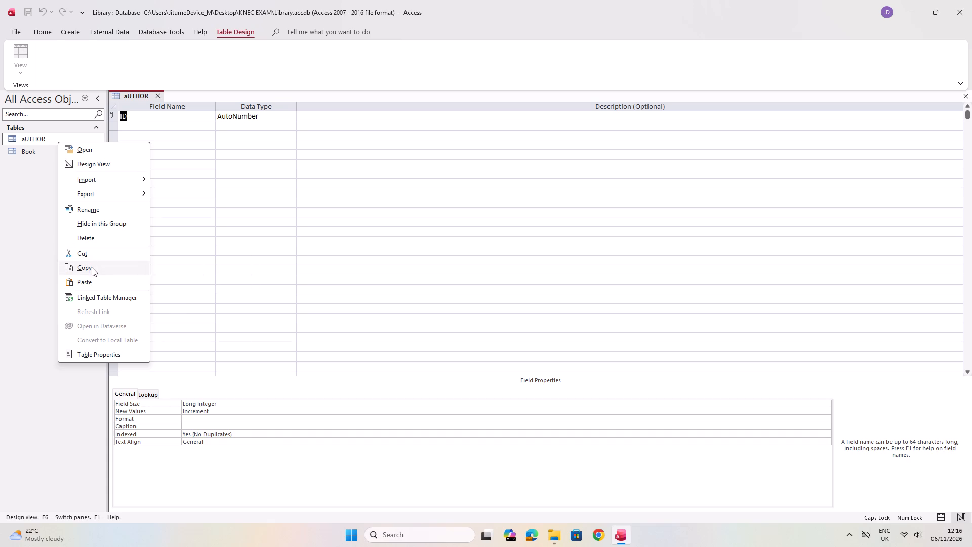
left_click(143, 115)
left_click(52, 62)
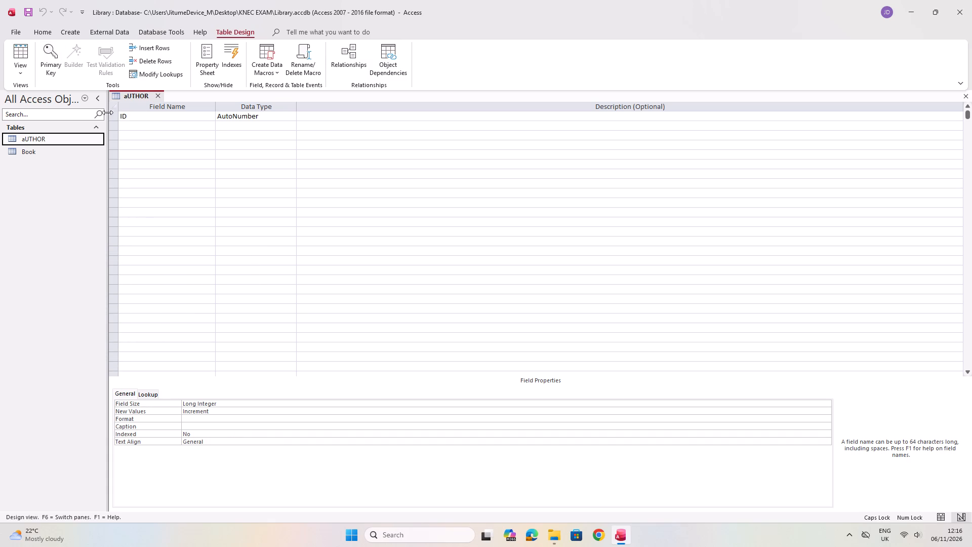
Rename the ID field of the aUTHOR table as AuthorID.
left_click(136, 118)
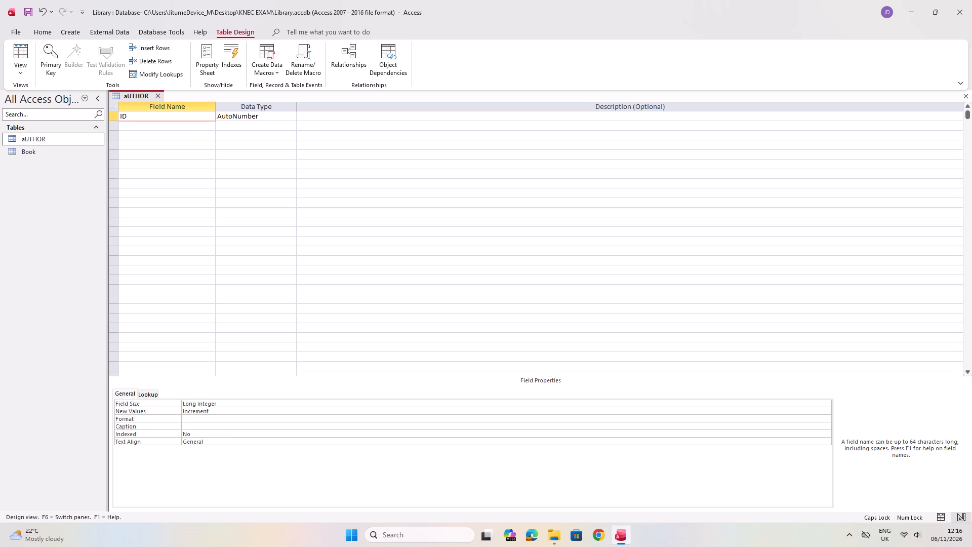
key("BackSpace")
key("BackSpace")
key("a")
key("BackSpace")
key("a")
type("ID")
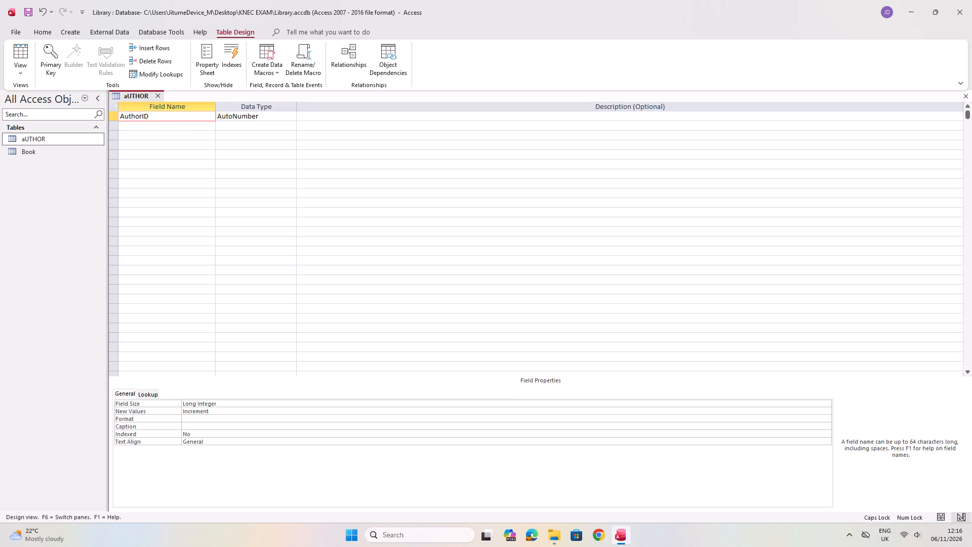
Add two fields named AuthorName and Publisher below AuthorID in the aUTHOR table.
key("Down")
type("UTHOR")
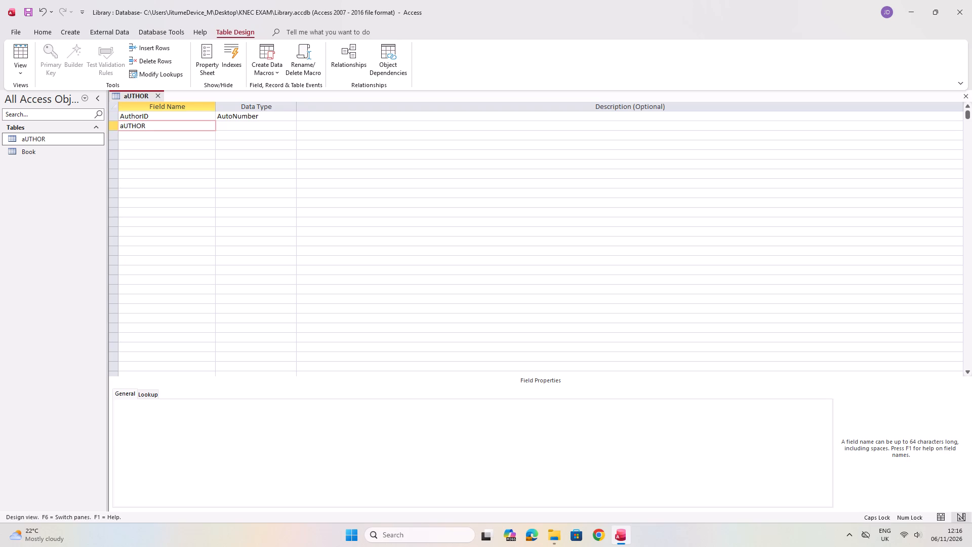
key("n")
key("BackSpace")
key("BackSpace")
key("BackSpace")
key("BackSpace")
key("BackSpace")
key("BackSpace")
key("BackSpace")
key("a")
type("uthor")
key("n")
type("ame")
key("Down")
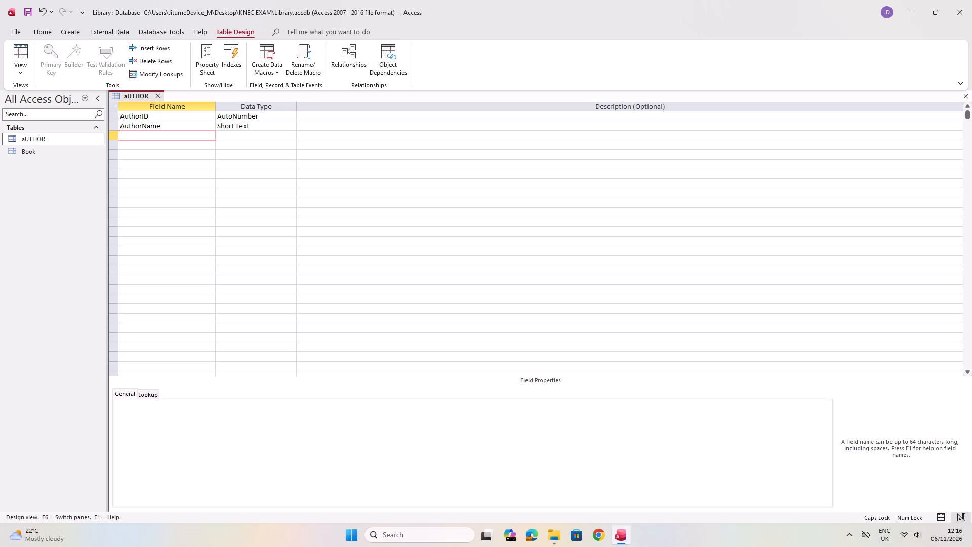
type("ublisher")
Change the data type of the AuthorID field to Short Text.
left_click(260, 113)
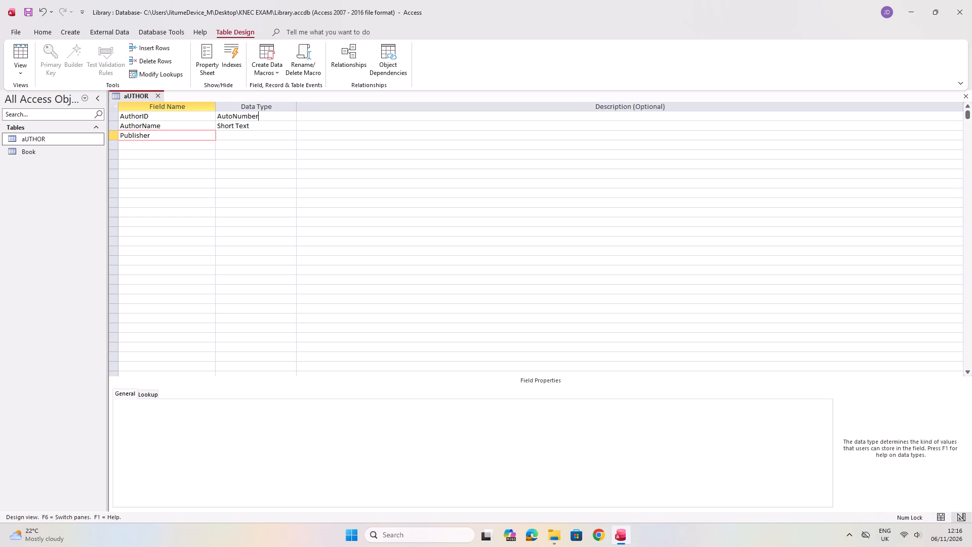
left_click(291, 118)
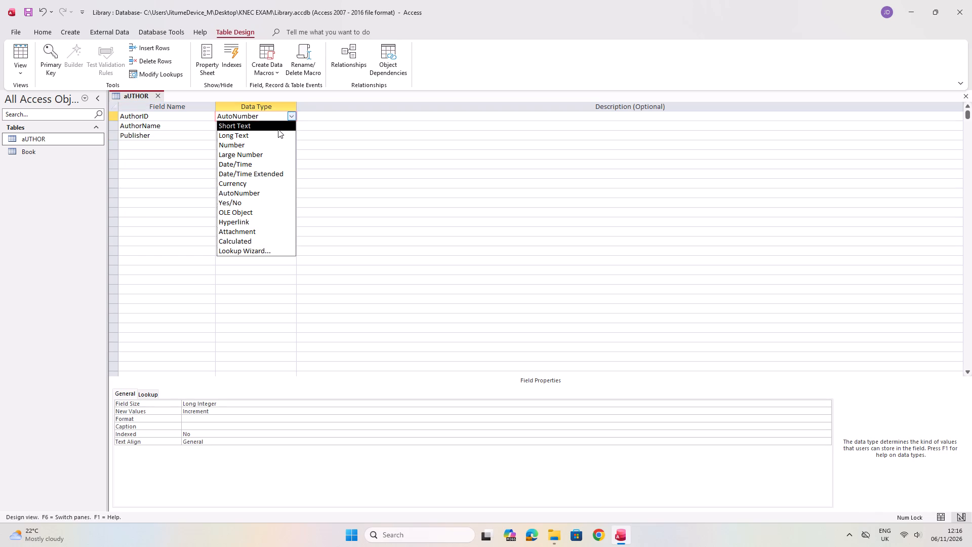
left_click(278, 129)
Set the field size of AuthorID in the aUTHOR table to 6.
left_click(215, 403)
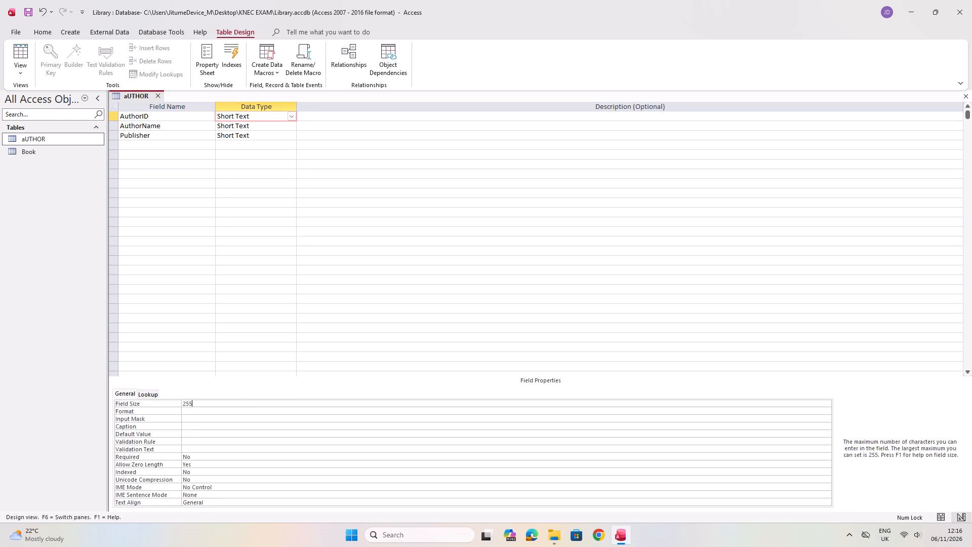
key("BackSpace")
key("BackSpace")
key("BackSpace")
key("BackSpace")
key("BackSpace")
key("BackSpace")
key("BackSpace")
key("BackSpace")
key("BackSpace")
key("BackSpace")
key("BackSpace")
key("BackSpace")
key("BackSpace")
key("BackSpace")
key("BackSpace")
key("BackSpace")
key("6")
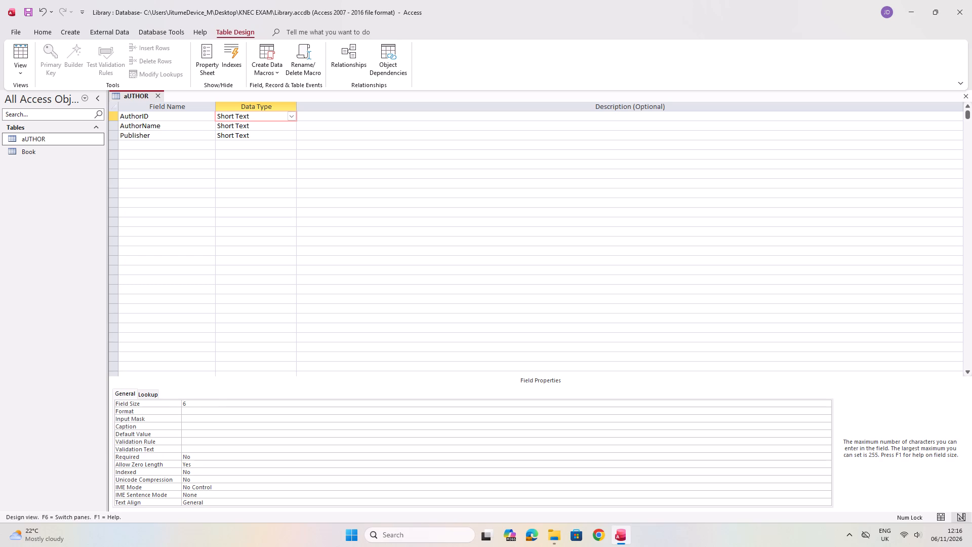
Set the field size of AuthorName to 20.
left_click(251, 127)
left_click(195, 405)
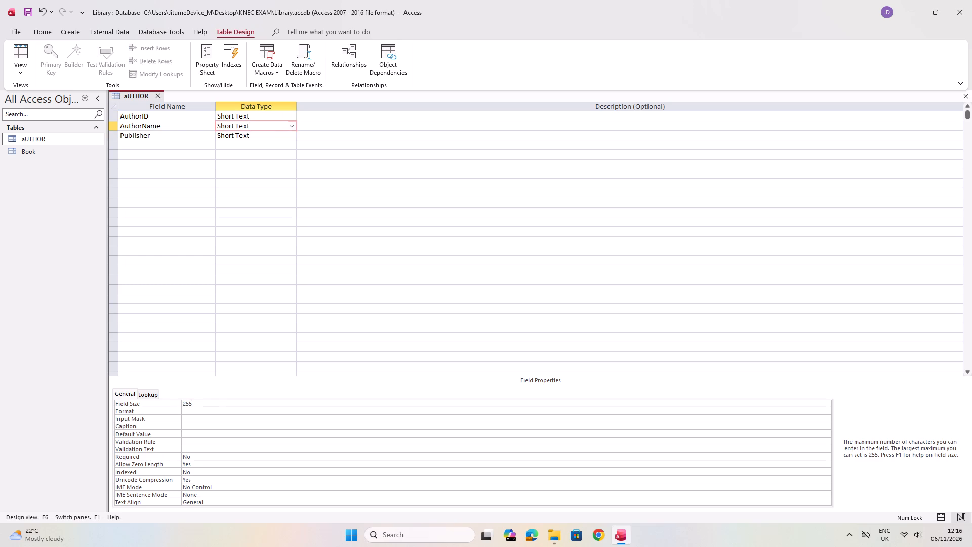
key("BackSpace")
key("BackSpace")
key("BackSpace")
key("BackSpace")
key("BackSpace")
type("20")
Set the field size of the Publisher field in the aUTHOR table to 6.
left_click(259, 140)
left_click(196, 406)
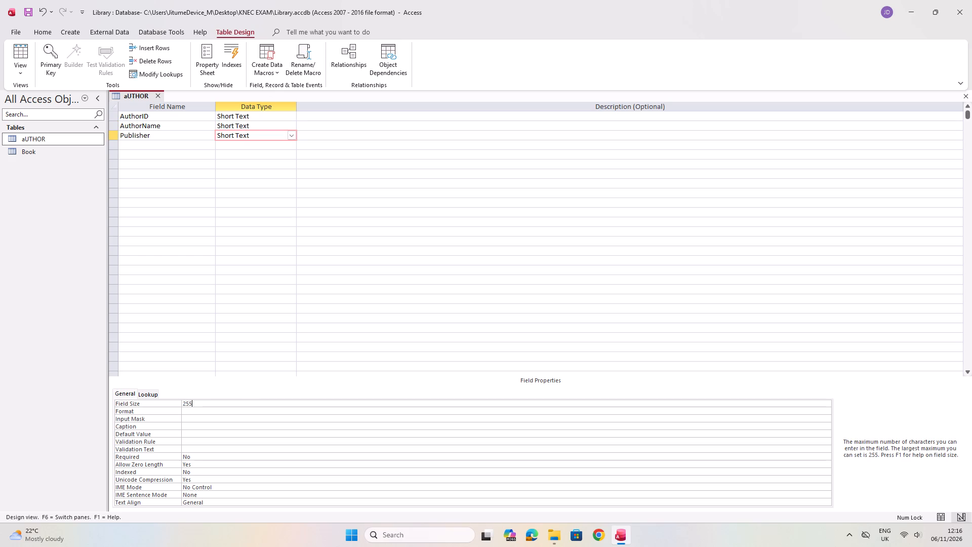
key("BackSpace")
key("BackSpace")
key("BackSpace")
key("BackSpace")
key("BackSpace")
key("BackSpace")
key("BackSpace")
key("BackSpace")
key("BackSpace")
key("BackSpace")
key("BackSpace")
key("BackSpace")
key("BackSpace")
key("BackSpace")
key("BackSpace")
key("BackSpace")
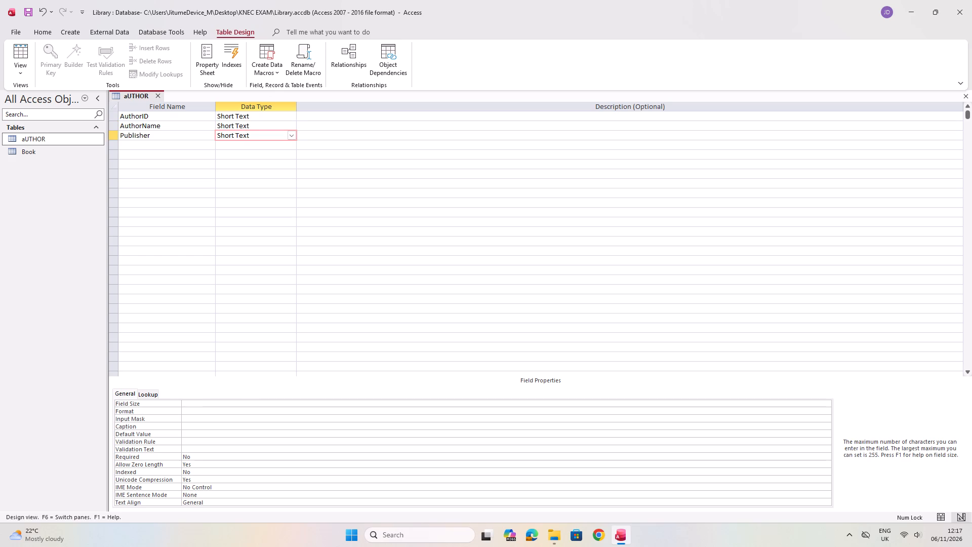
key("6")
Close the aUTHOR table and save its design changes.
left_click(969, 93)
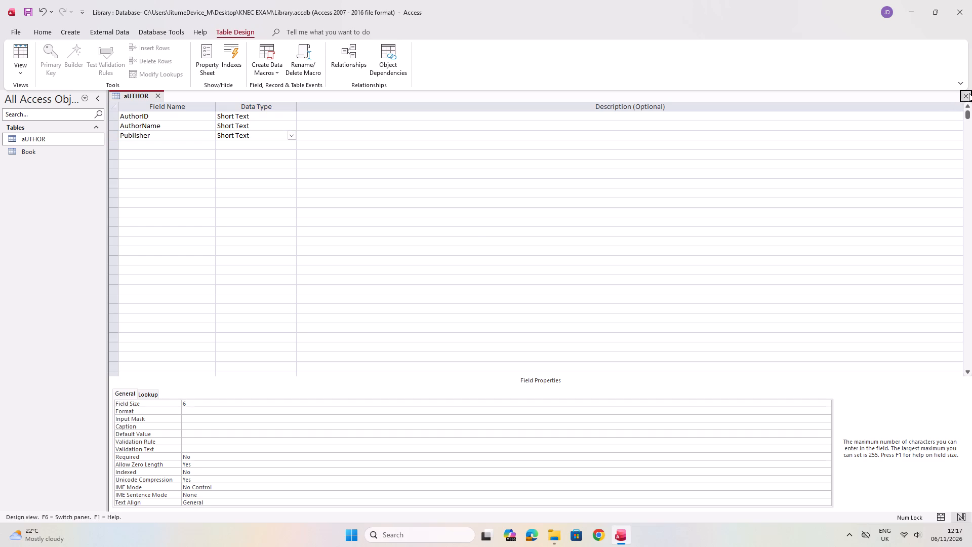
left_click(463, 289)
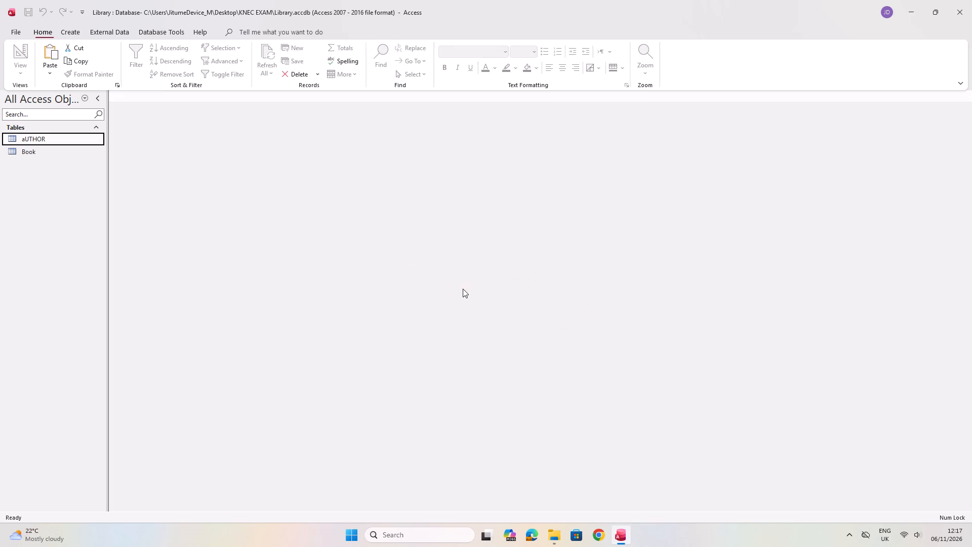
Create a new table, switch it to Design View and save it under the name Publisher.
left_click(63, 32)
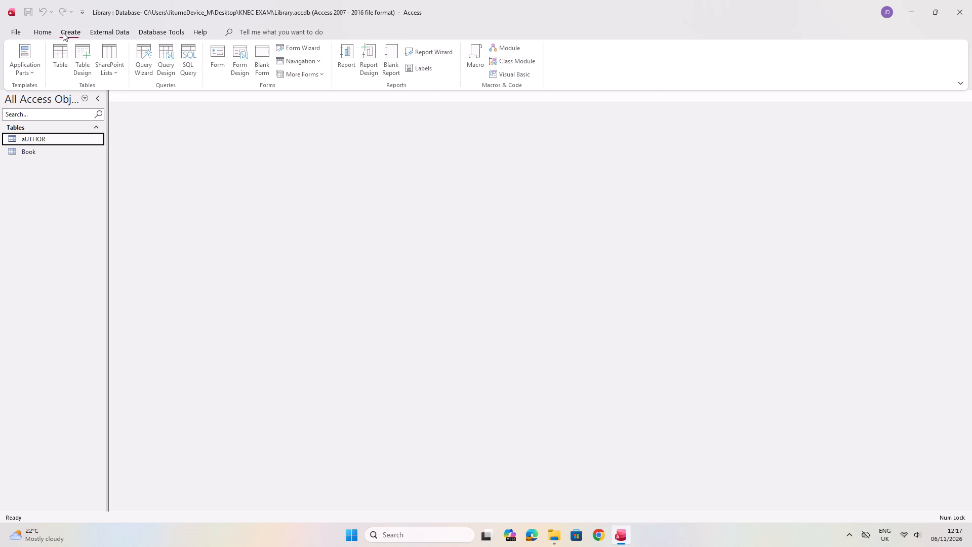
left_click(56, 68)
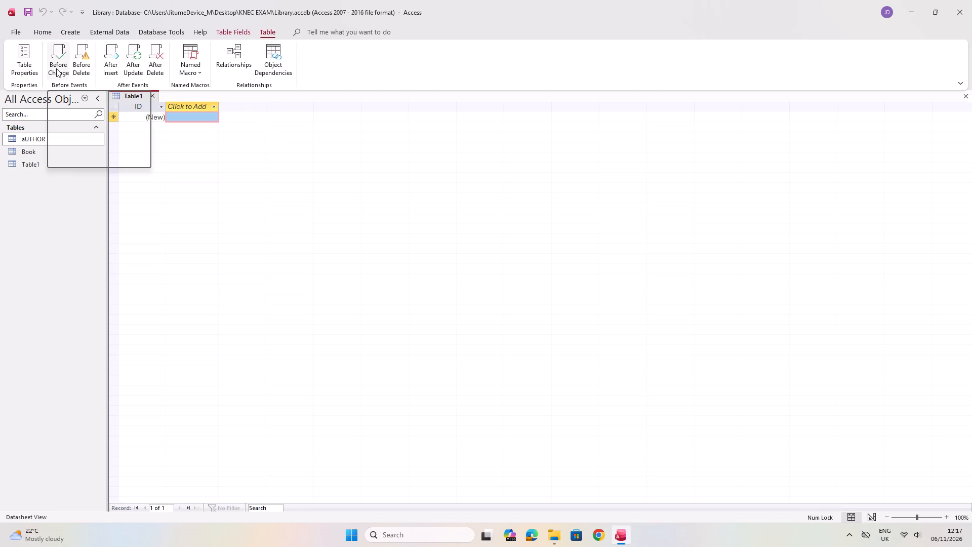
left_click(37, 165)
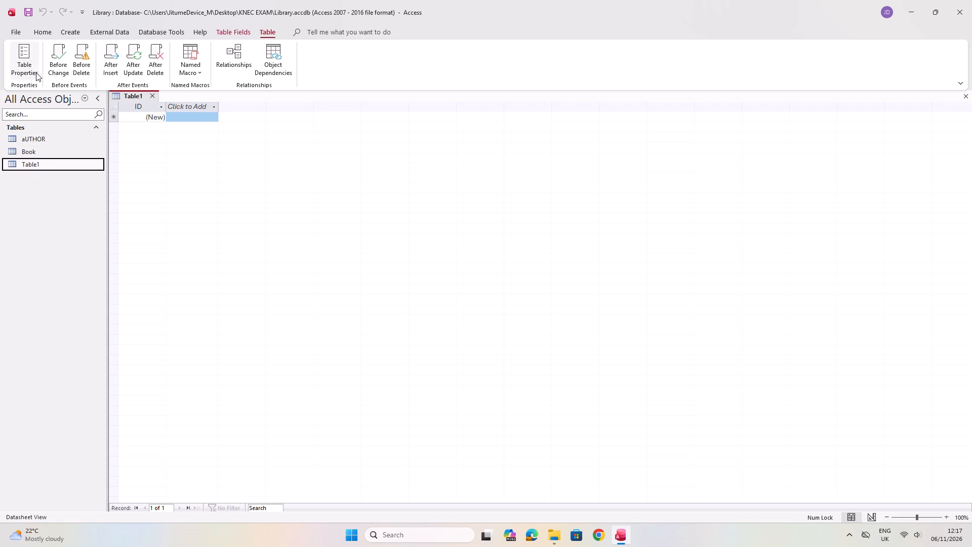
left_click(42, 31)
left_click(26, 83)
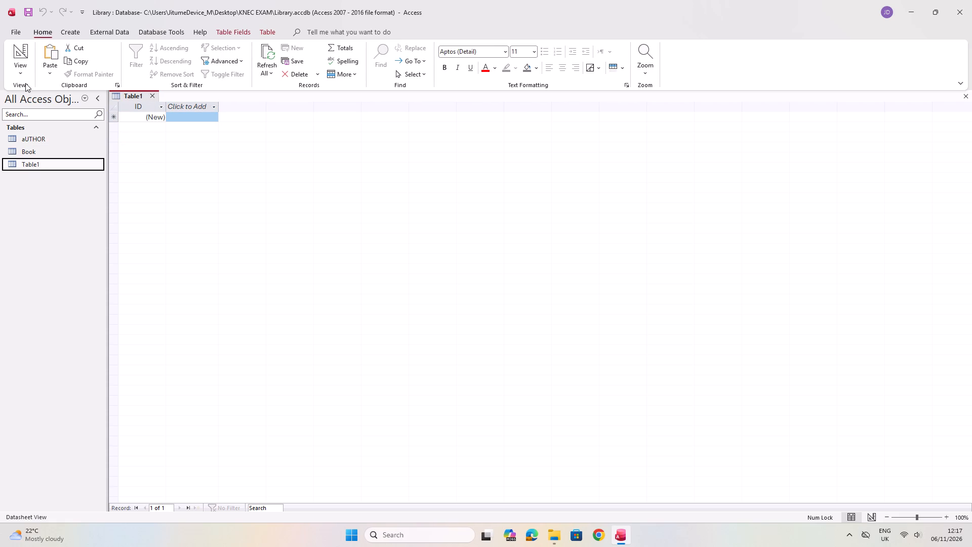
left_click(24, 74)
left_click(39, 112)
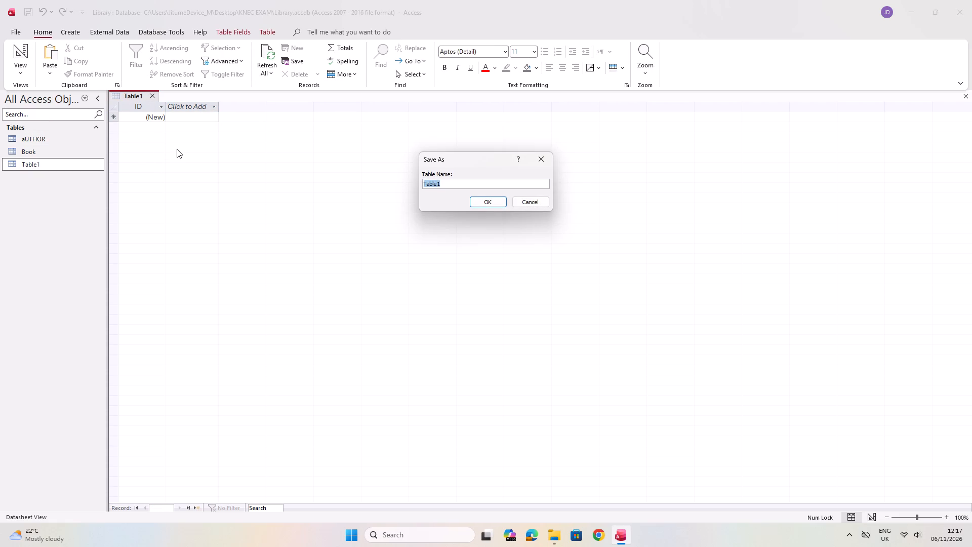
key("BackSpace")
type("ubli")
type("sher")
left_click(487, 199)
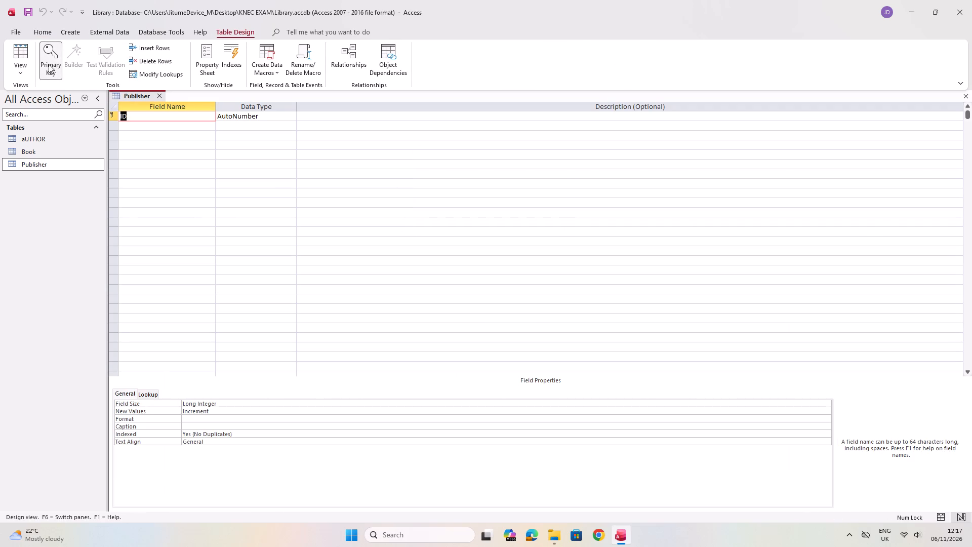
Remove the primary key from the ID field of the Publisher table.
left_click(49, 64)
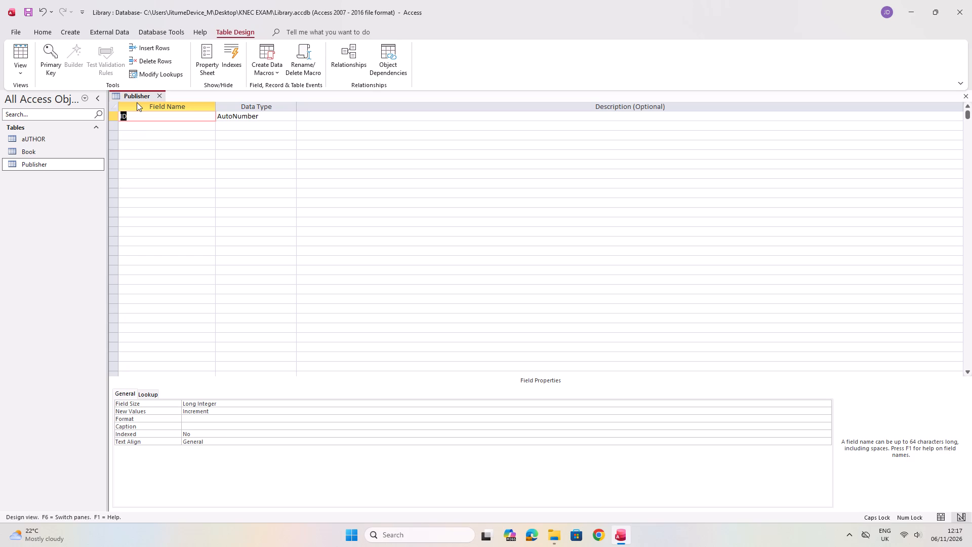
Rename the ID field of the Publisher table to PublisherID and add the fields PublisherName and City below it.
key("p")
type("ublisher")
type("ID")
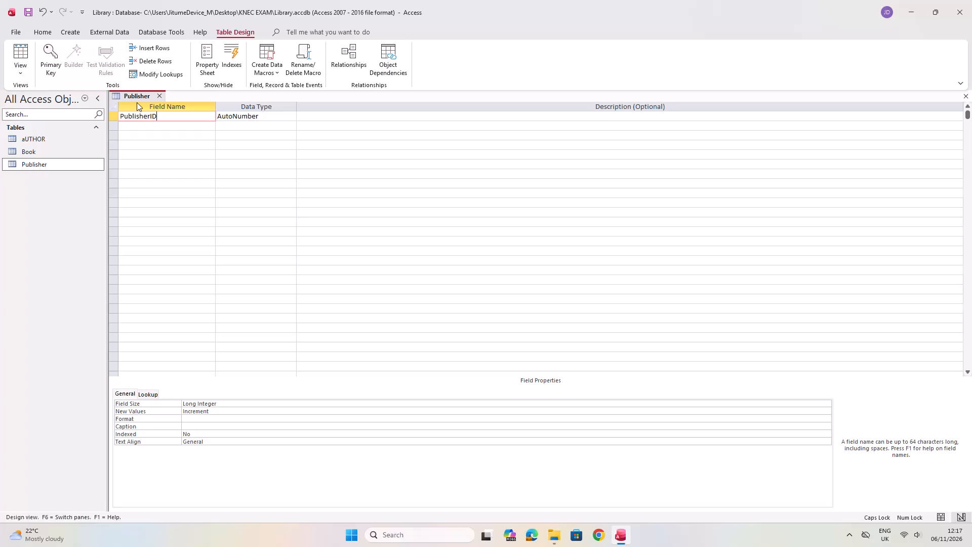
key("Down")
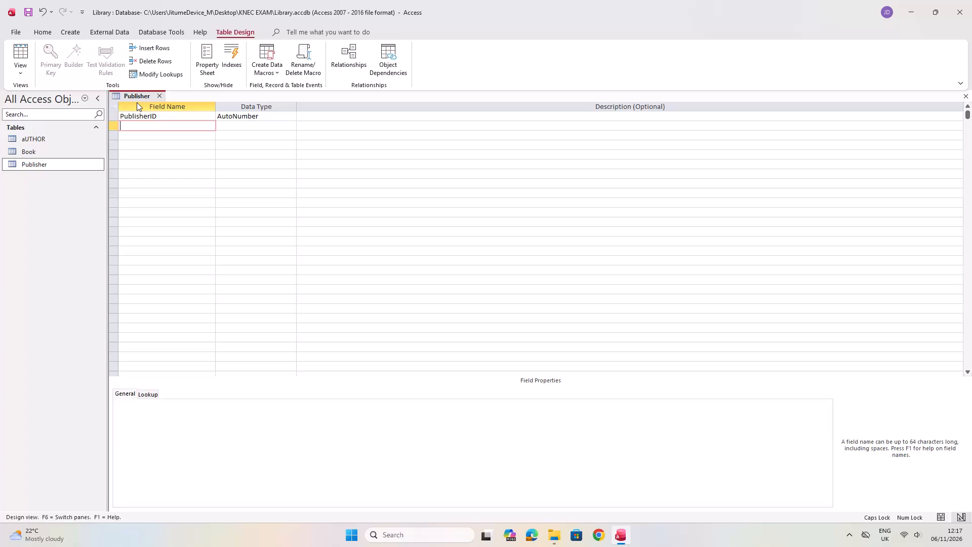
type("ublisher")
type("ame")
key("Down")
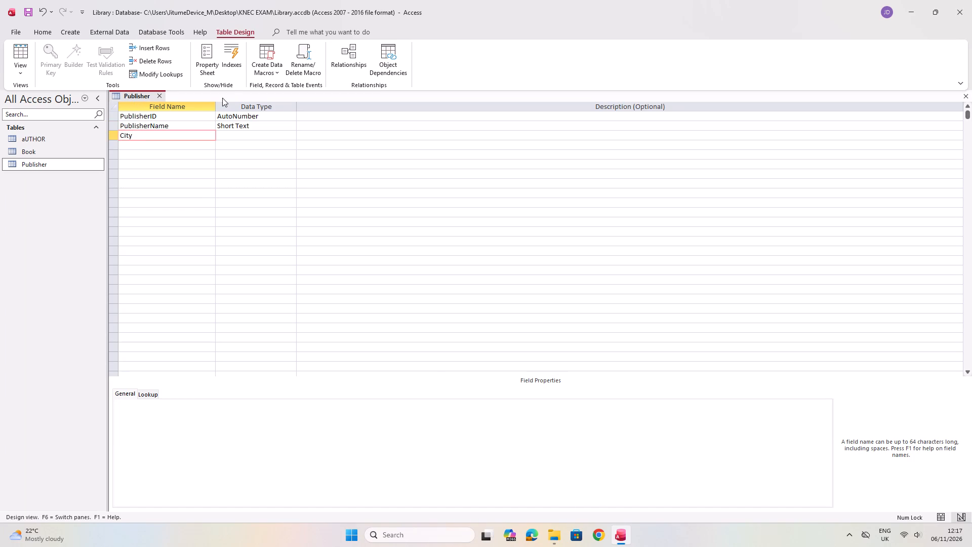
Change the PublisherID field to Short Text with a field size of 6.
left_click(262, 118)
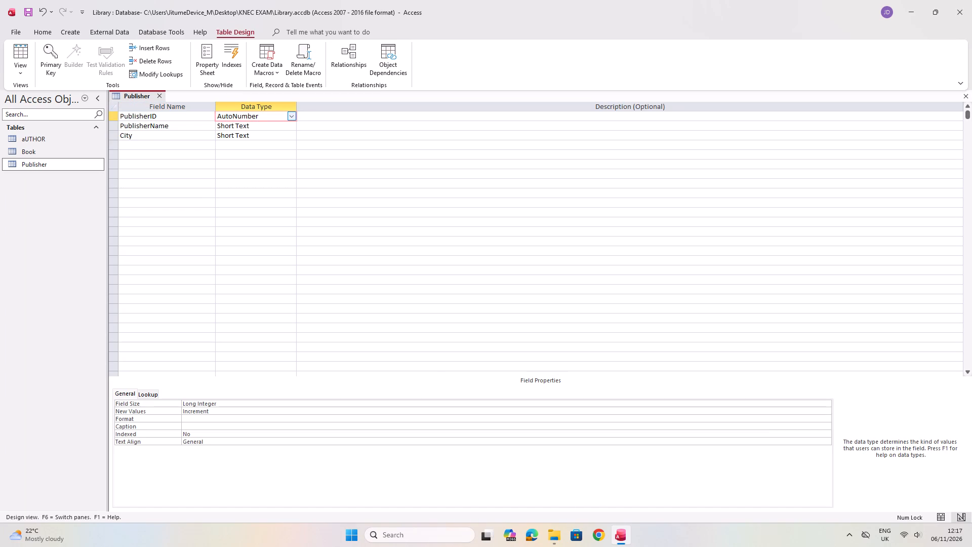
left_click(290, 116)
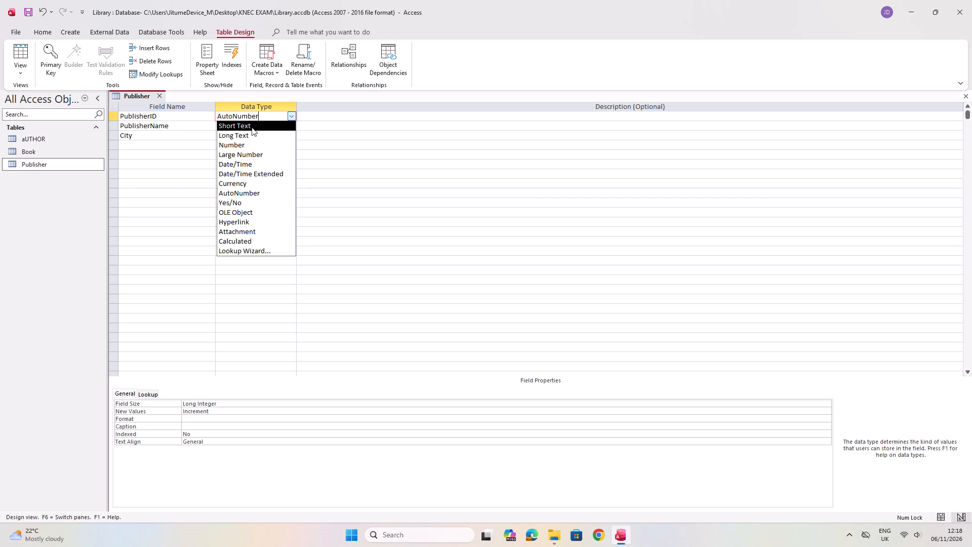
left_click(252, 127)
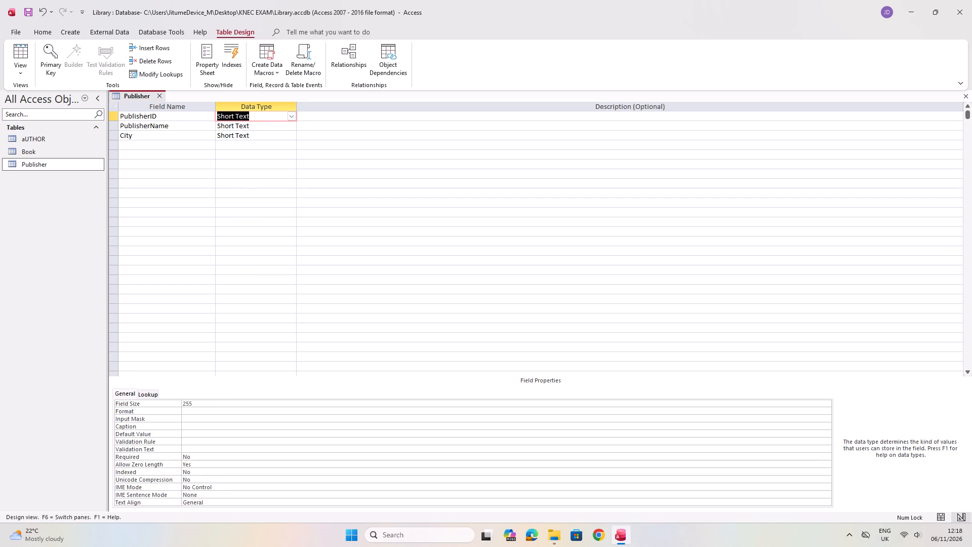
left_click(202, 404)
key("BackSpace")
key("BackSpace")
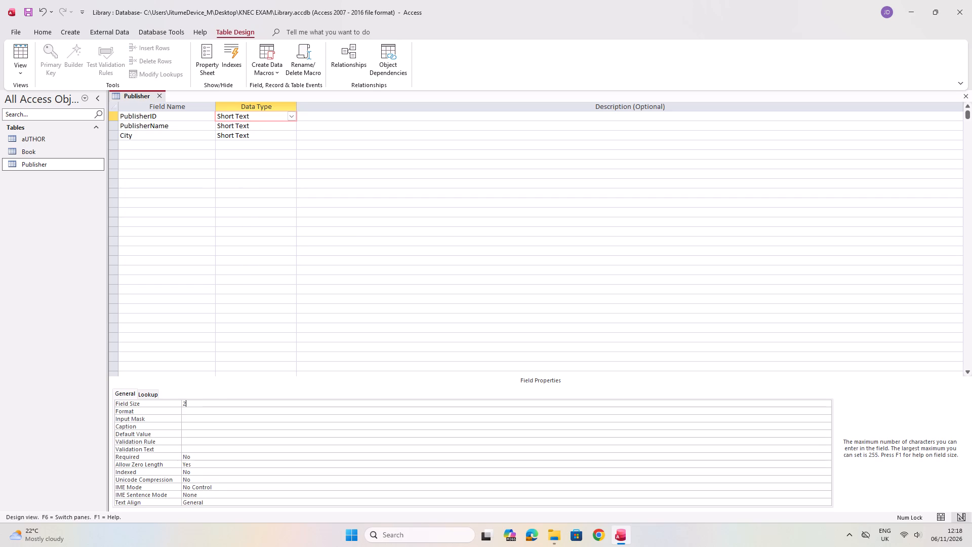
key("BackSpace")
key("BackSpace")
key("6")
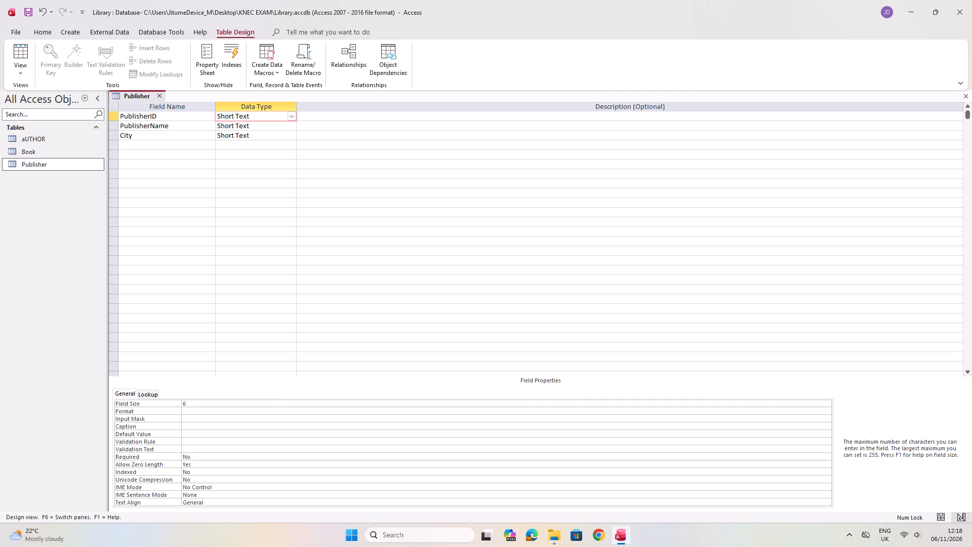
Set the field size of the PublisherName field to 20.
left_click(251, 126)
left_click(216, 400)
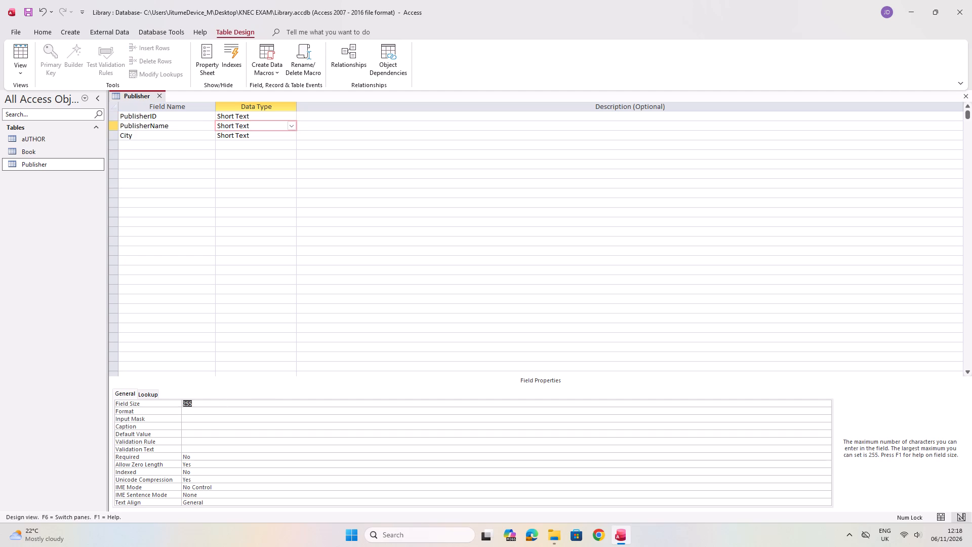
key("BackSpace")
type("20")
Set the field size of the City field to 10 and save the Publisher table.
left_click(256, 136)
left_click(192, 404)
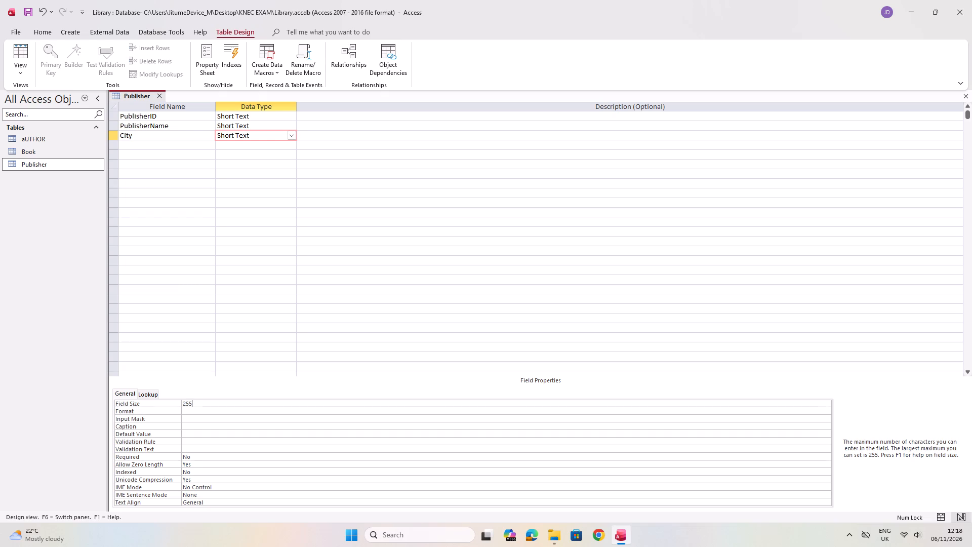
key("BackSpace")
key("BackSpace")
key("BackSpace")
key("BackSpace")
key("BackSpace")
key("BackSpace")
key("BackSpace")
key("BackSpace")
key("BackSpace")
key("BackSpace")
key("BackSpace")
key("BackSpace")
type("10")
scroll(251, 347, "up", 4)
left_click(30, 15)
Rename the aUTHOR table as Author.
left_click(58, 137)
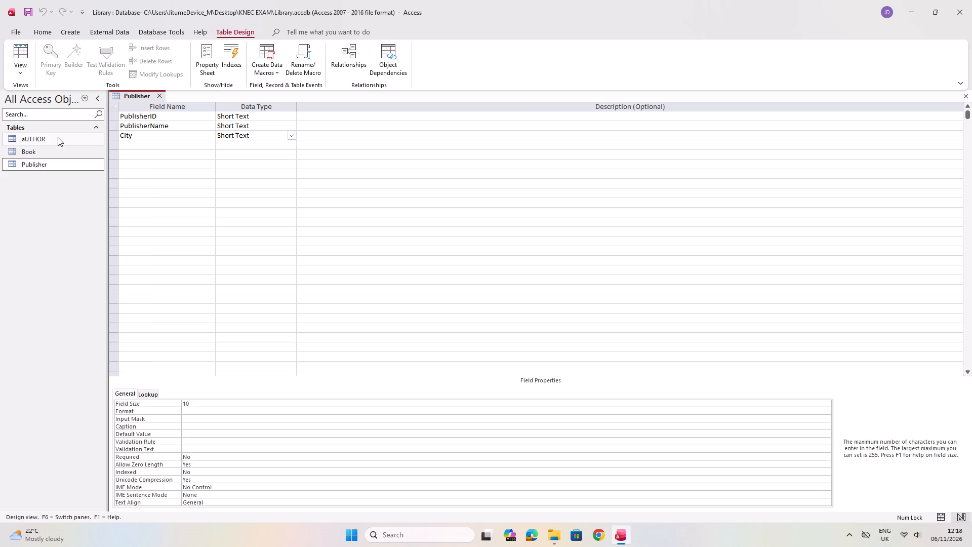
right_click(58, 137)
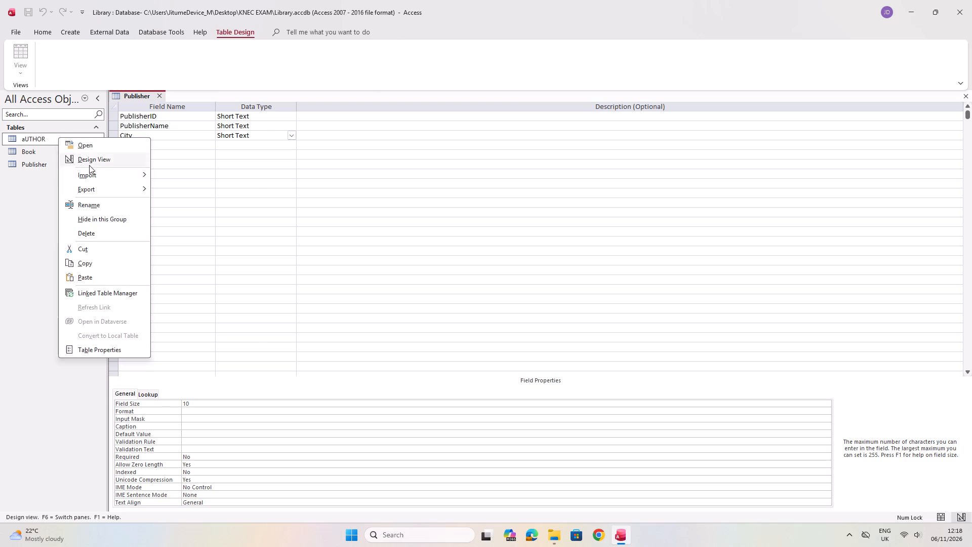
left_click(103, 204)
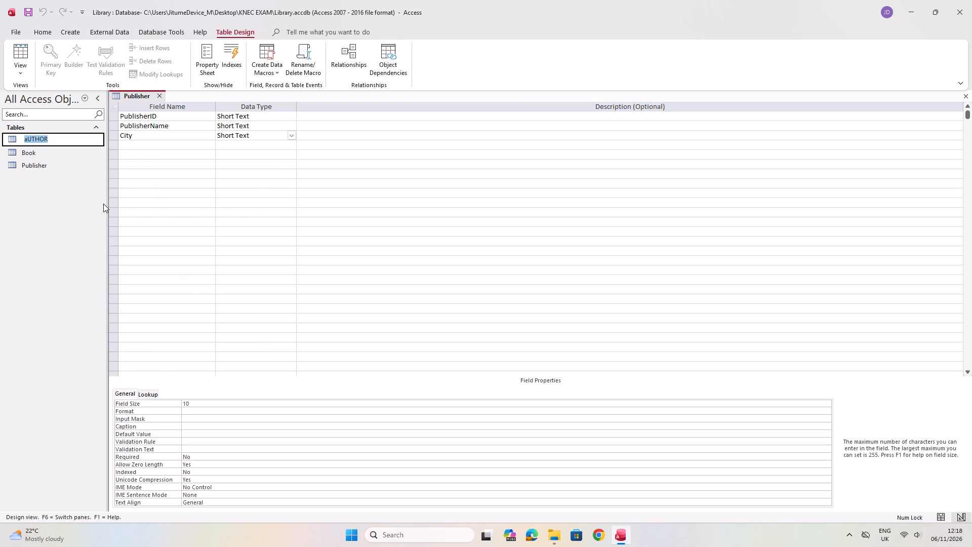
key("BackSpace")
key("a")
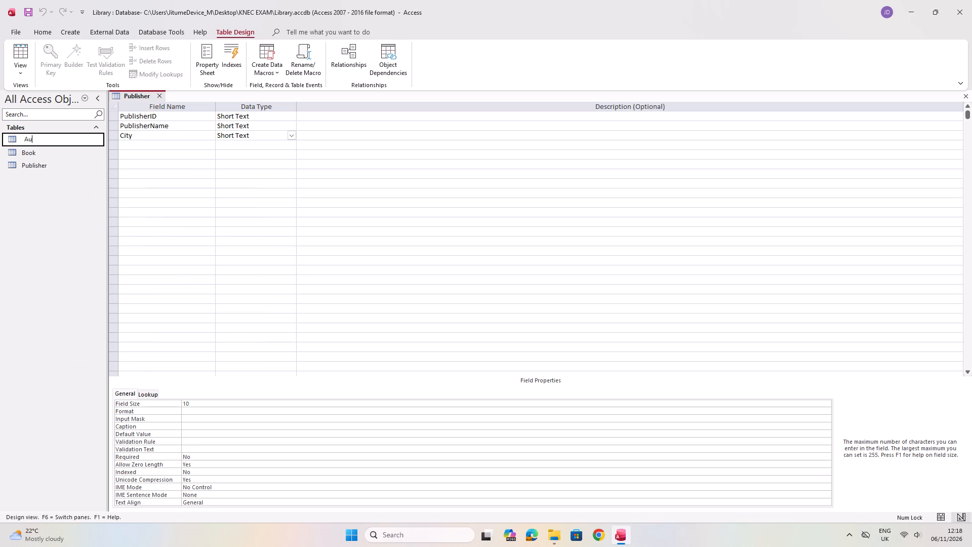
type("thor")
left_click(31, 12)
Close the Publisher table's design.
left_click(970, 98)
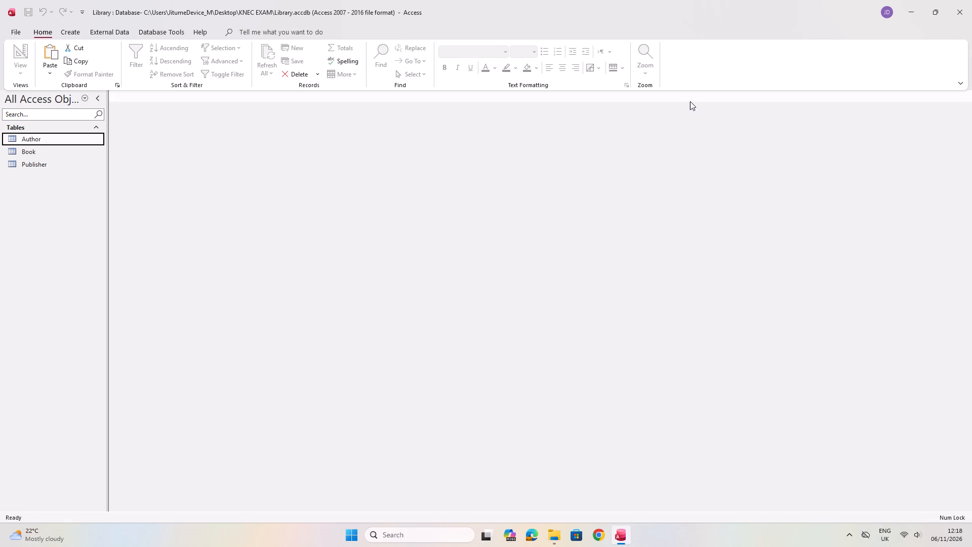
Open the database's Relationships layout and add the Author, Book and Publisher tables to it.
left_click(73, 33)
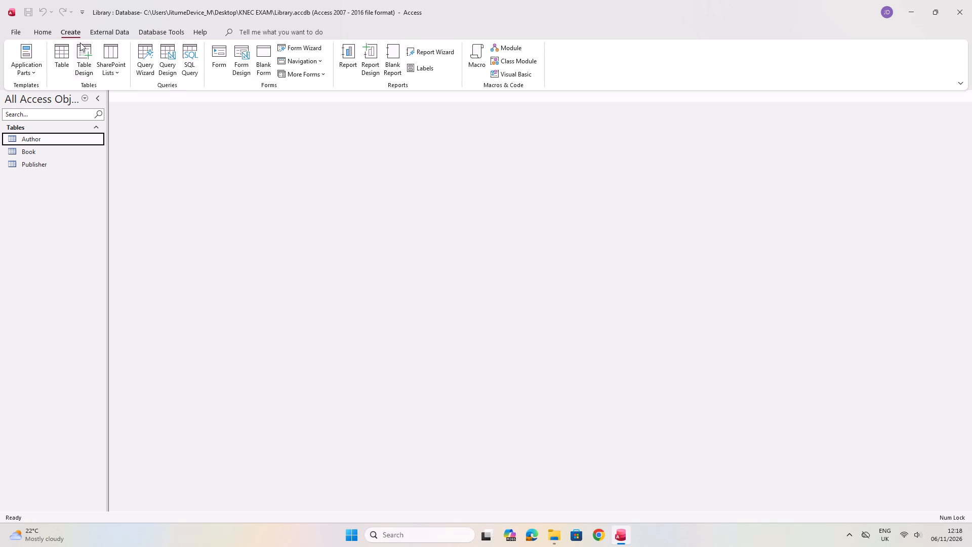
left_click(99, 28)
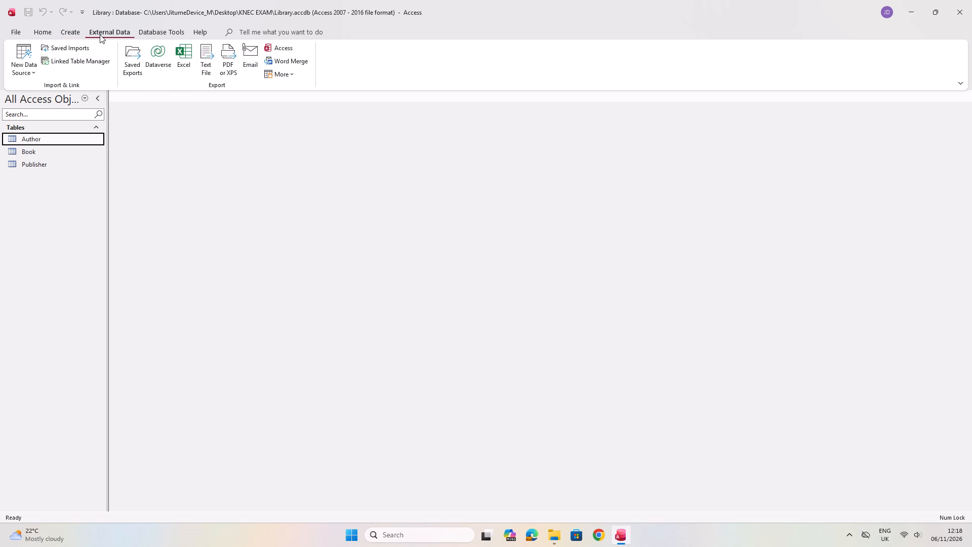
left_click(164, 29)
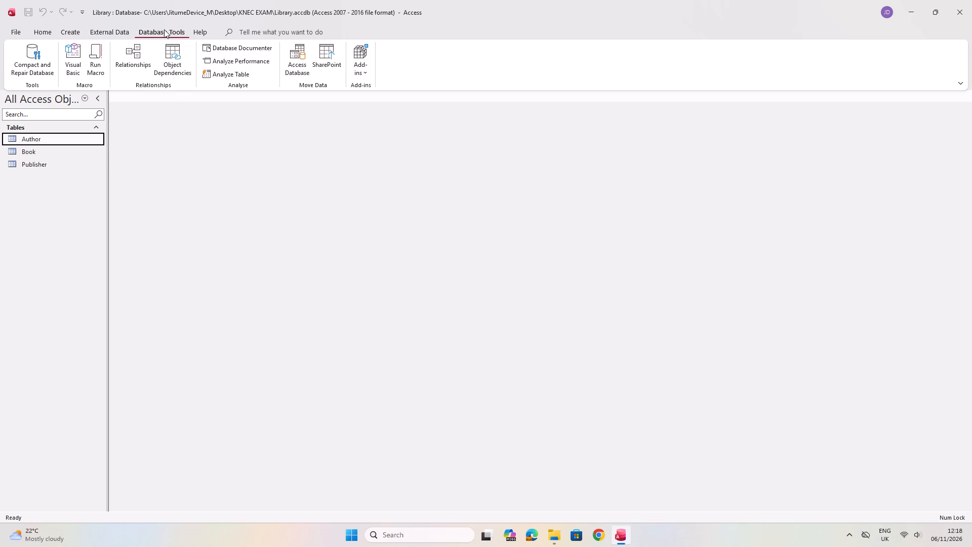
left_click(126, 61)
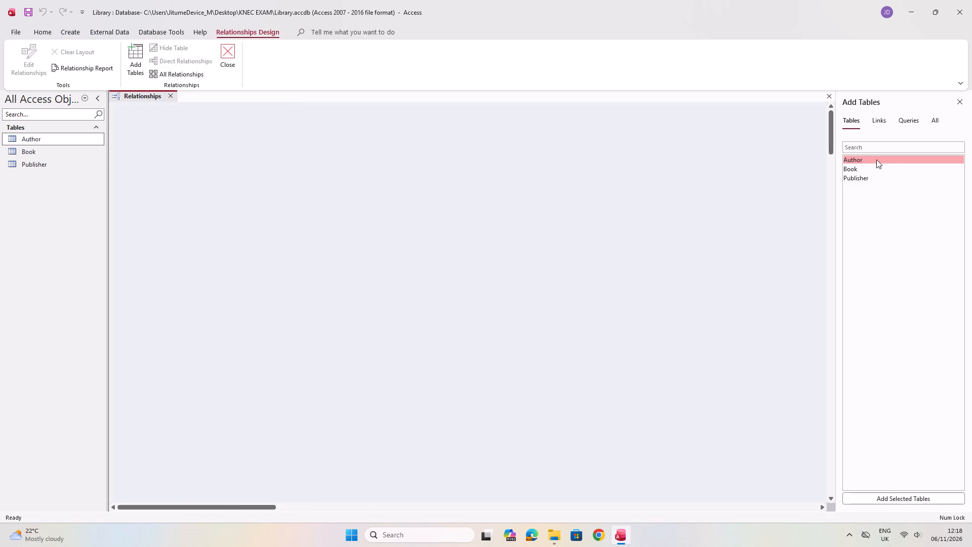
left_click(889, 498)
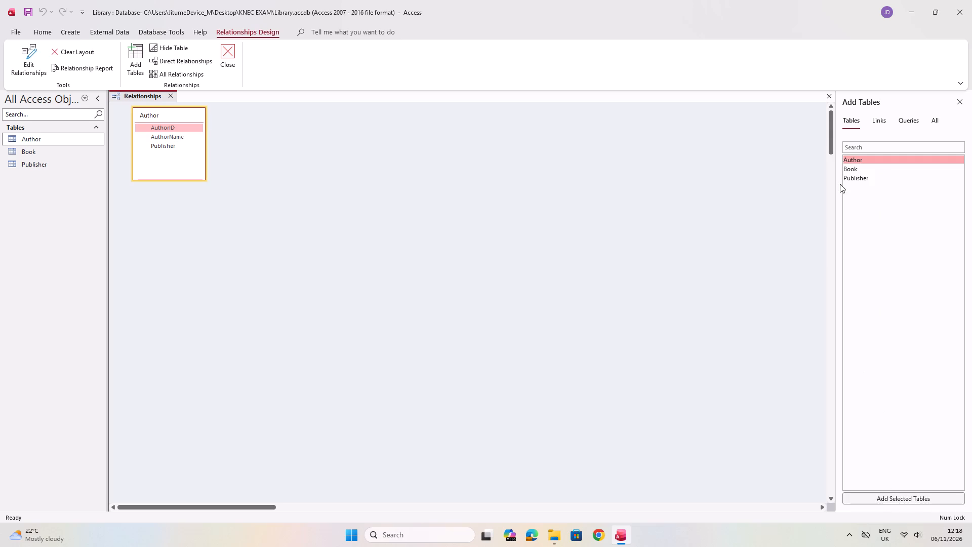
left_click(851, 171)
left_click(899, 499)
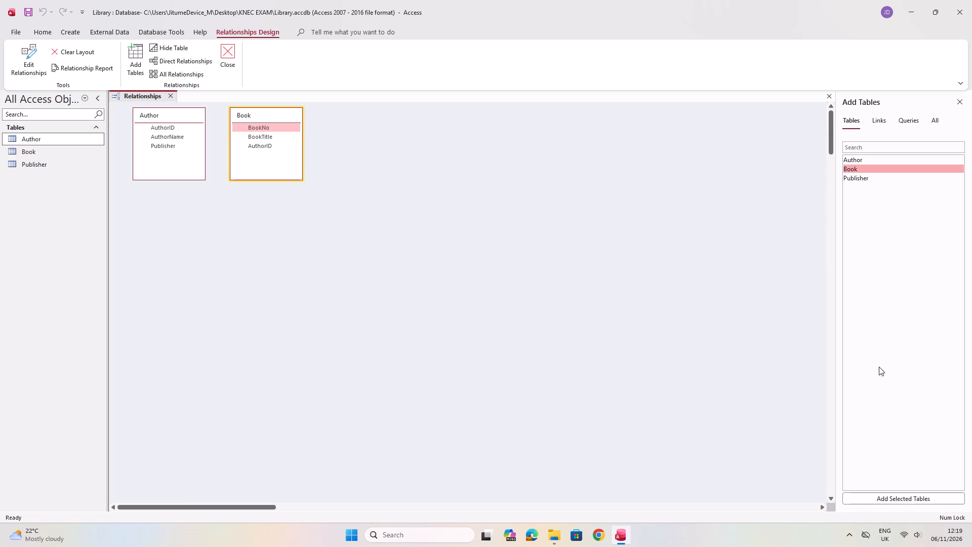
left_click(855, 176)
left_click(896, 498)
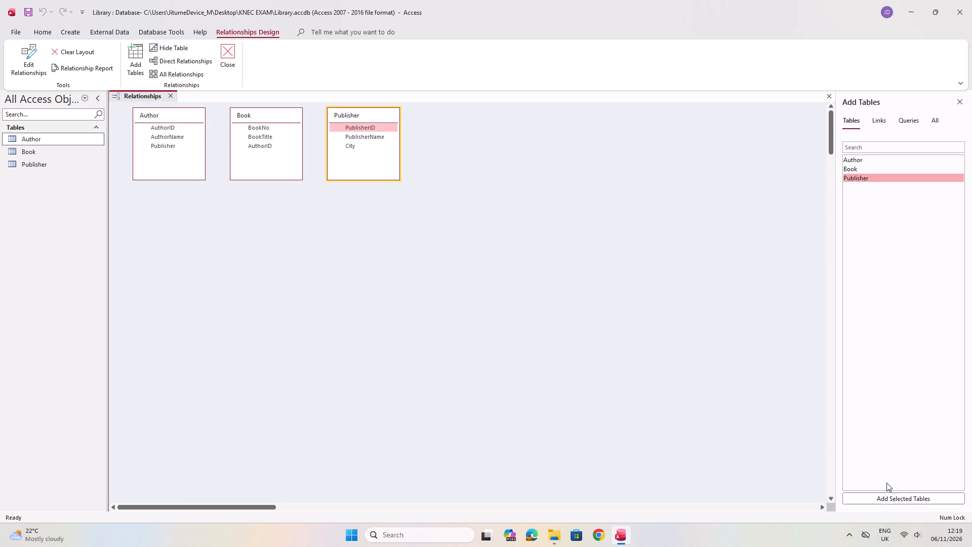
Move the Publisher table box well to the right of and slightly below the Book table in the relationships layout.
left_click_drag(381, 112, 653, 170)
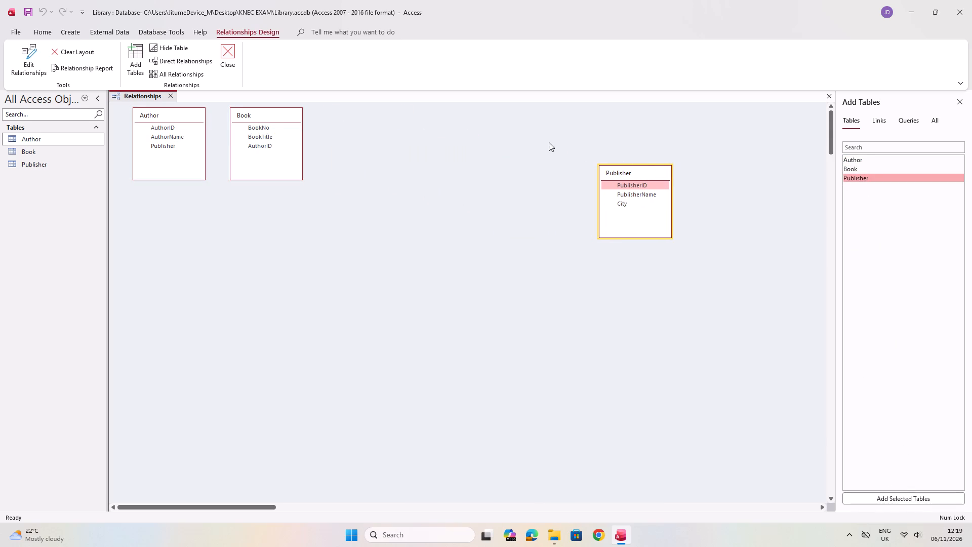
Arrange the relationships layout so the Book table box sits between Author and Publisher and lower than both.
left_click_drag(266, 112, 432, 201)
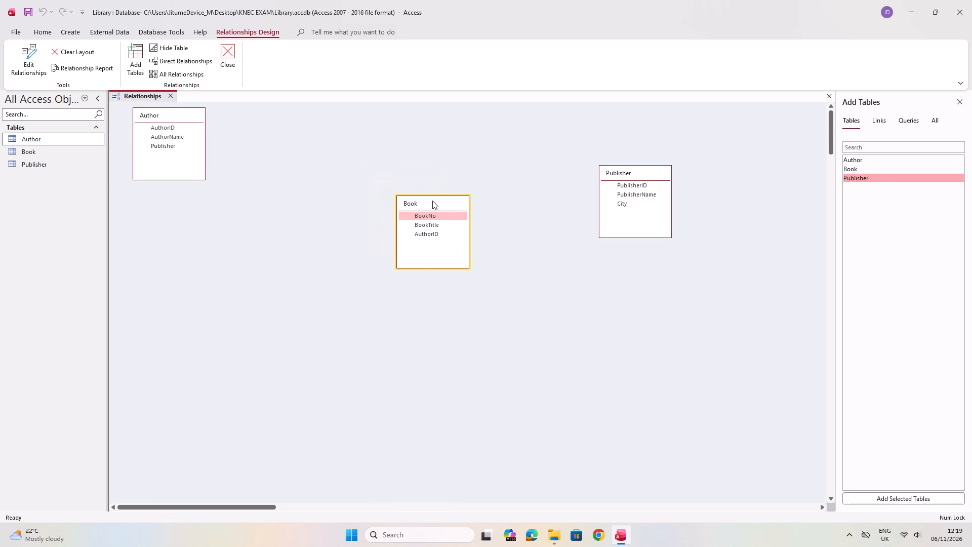
left_click_drag(432, 201, 440, 199)
left_click_drag(191, 107, 248, 109)
left_click_drag(194, 113, 297, 158)
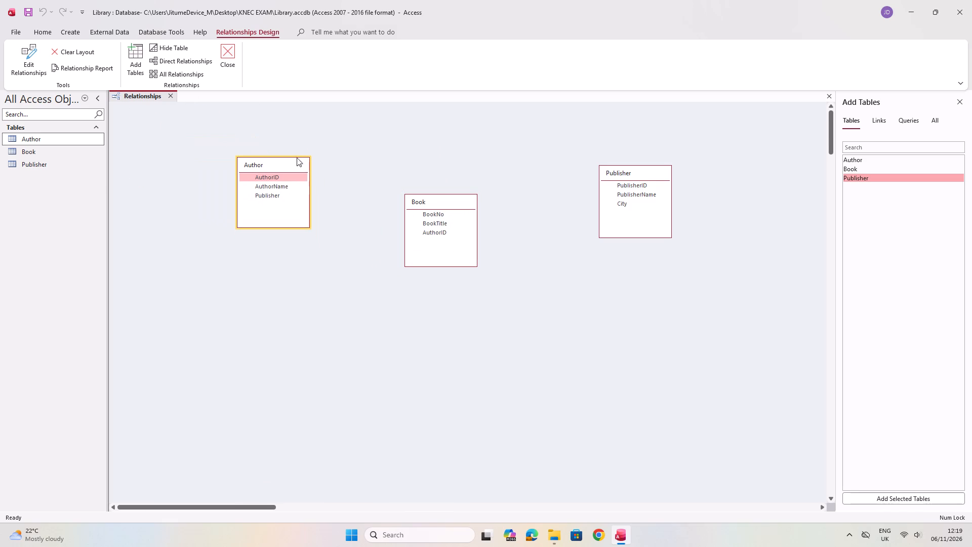
left_click_drag(297, 158, 288, 124)
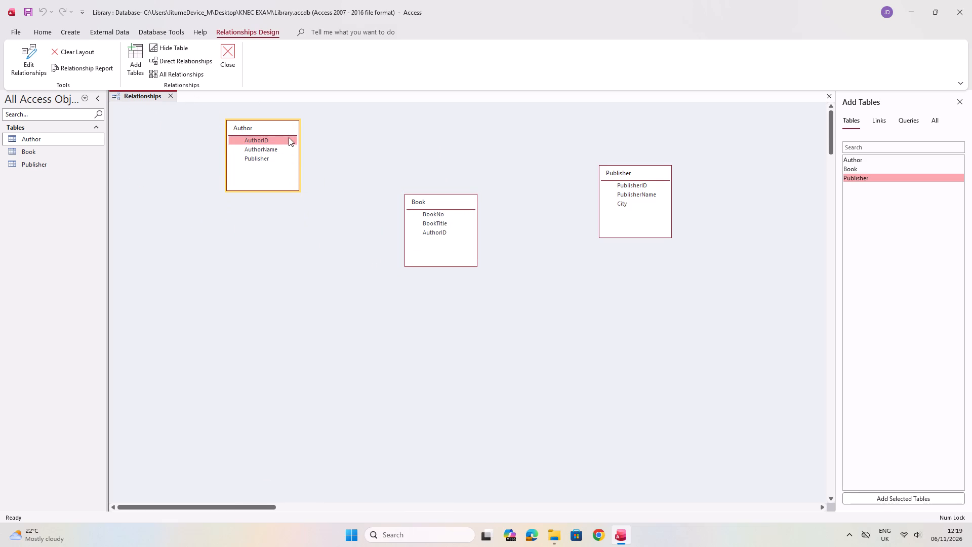
left_click_drag(287, 134, 271, 128)
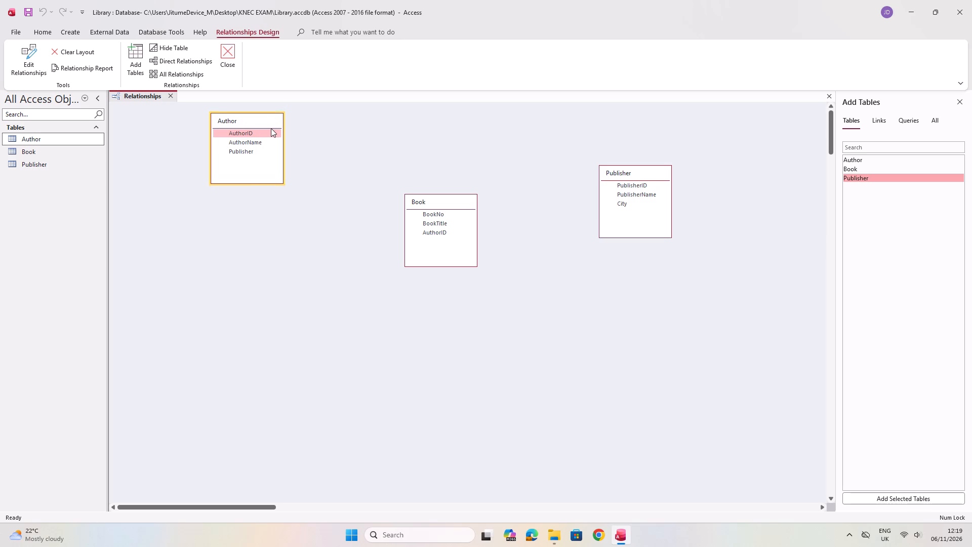
left_click_drag(271, 128, 271, 129)
Create a relationship from AuthorID in the Author table to AuthorID in the Book table, without enforcing referential integrity.
left_click_drag(278, 135, 415, 236)
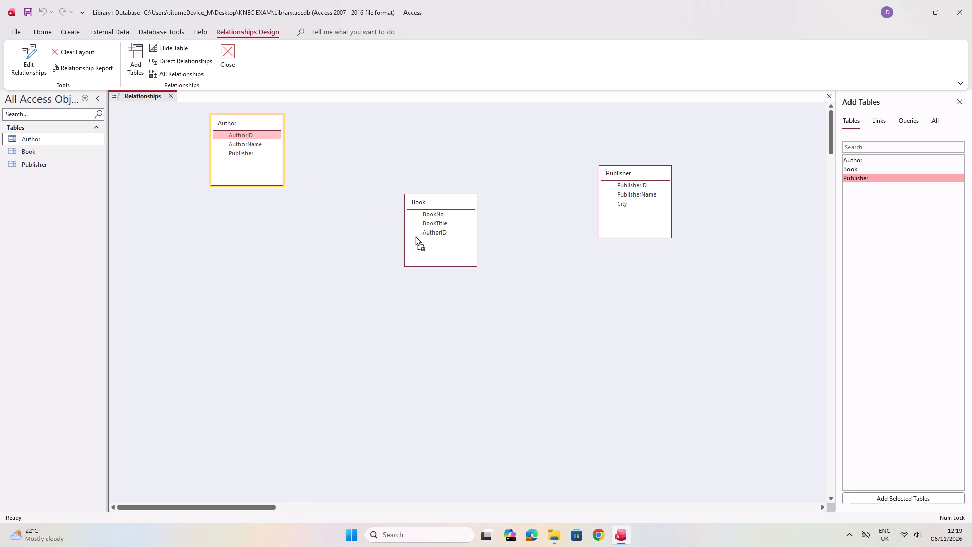
left_click_drag(415, 236, 419, 234)
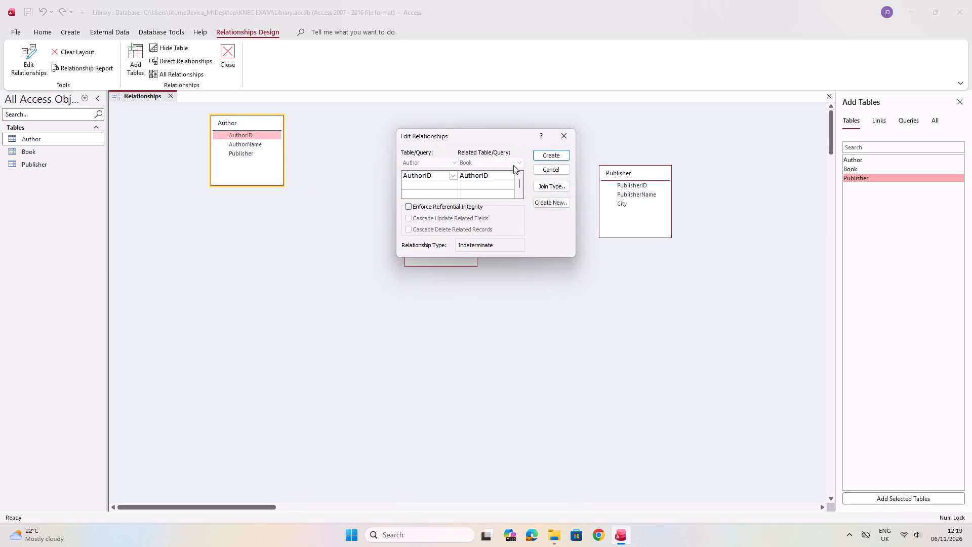
left_click(540, 154)
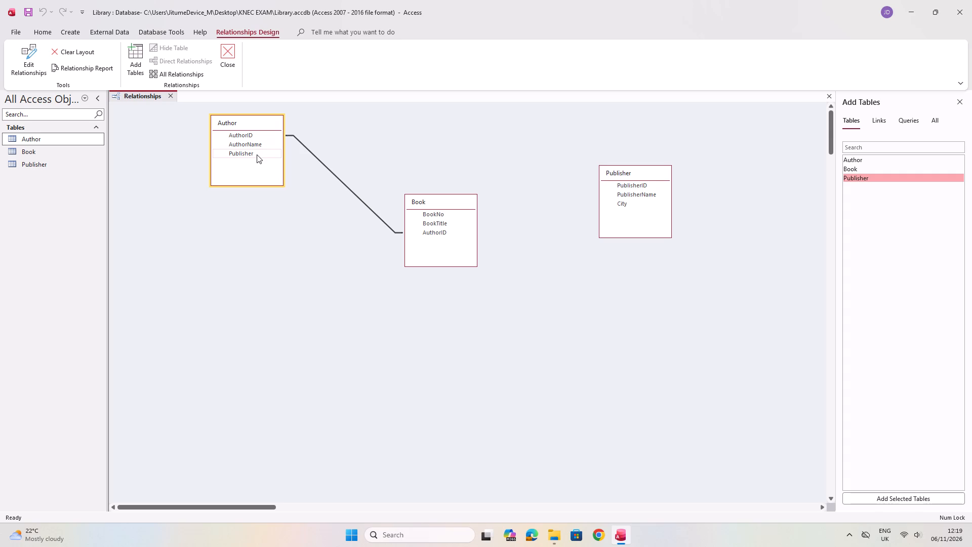
Open the Author, Book and Publisher datasheets to examine their fields, and close them again.
left_click(252, 154)
right_click(252, 154)
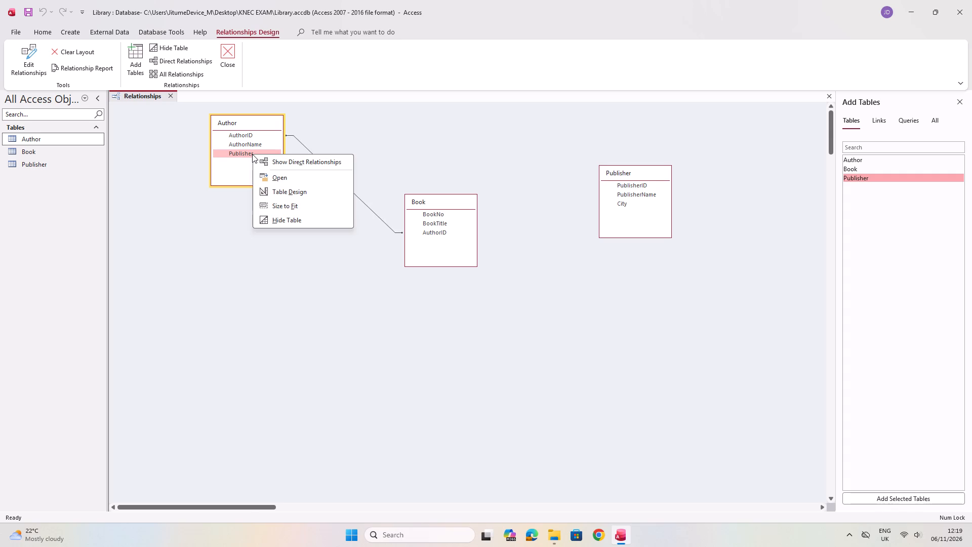
left_click(295, 177)
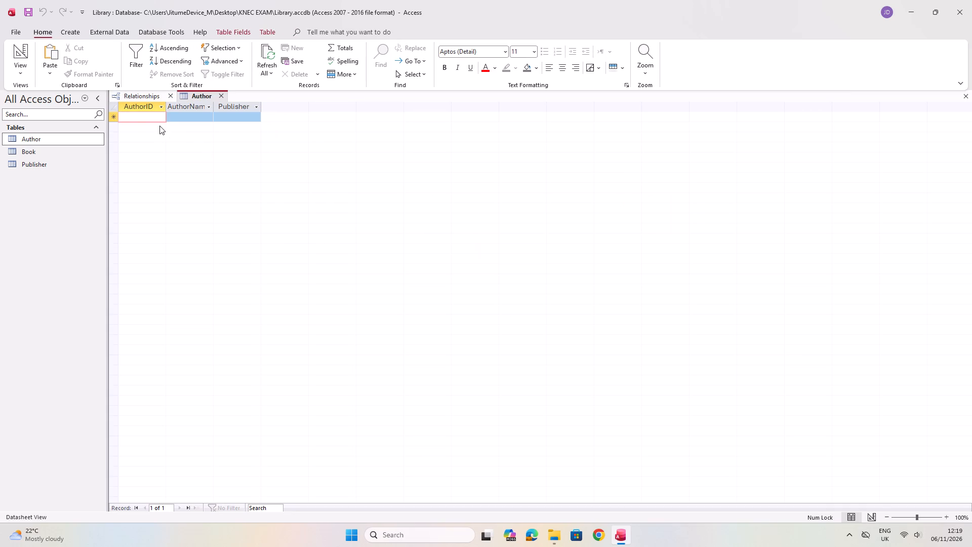
left_click(77, 139)
left_click(77, 139)
left_click(77, 139)
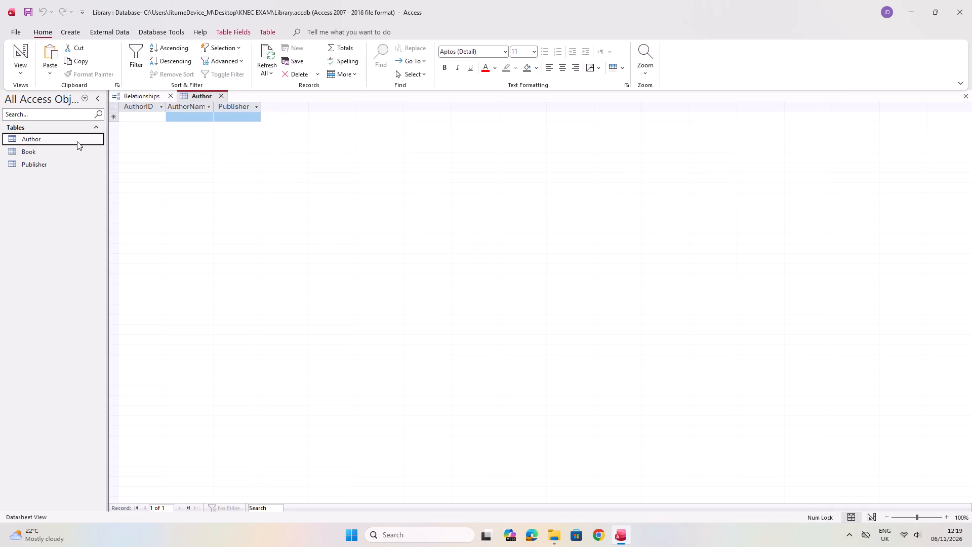
double_click(76, 153)
double_click(76, 160)
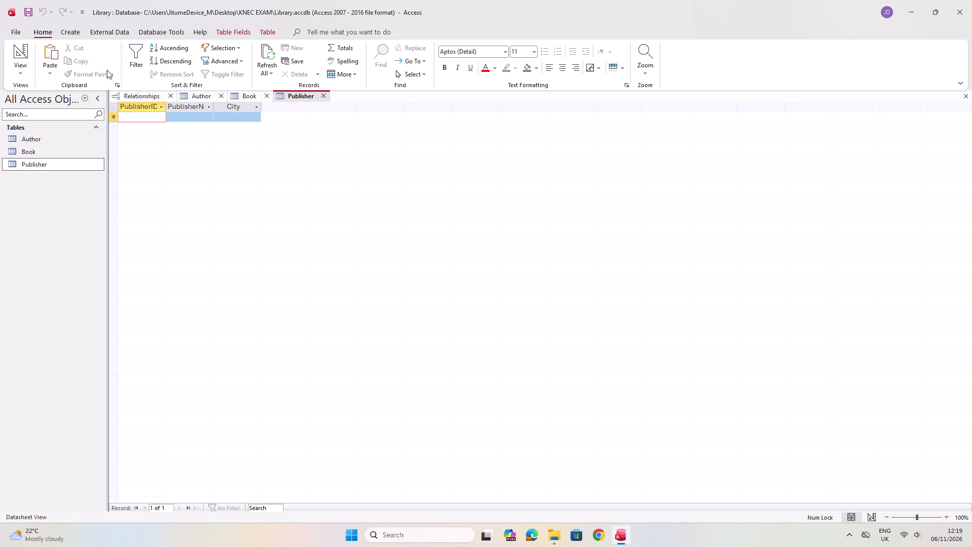
left_click(229, 32)
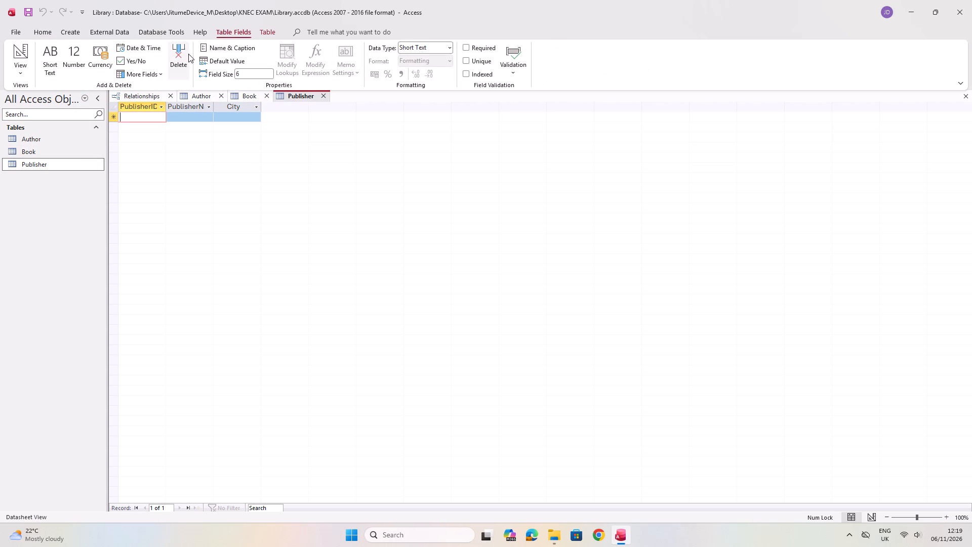
left_click(50, 30)
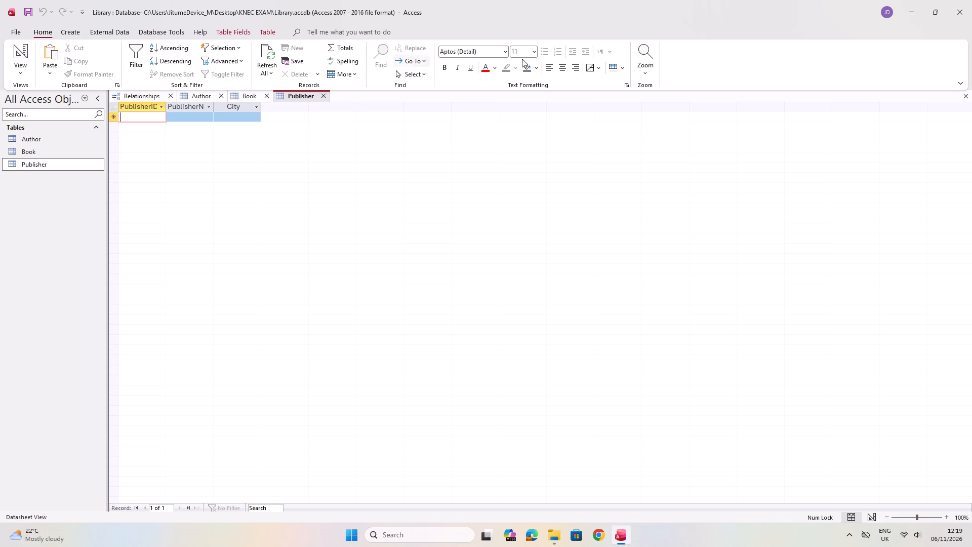
left_click(964, 96)
left_click(964, 96)
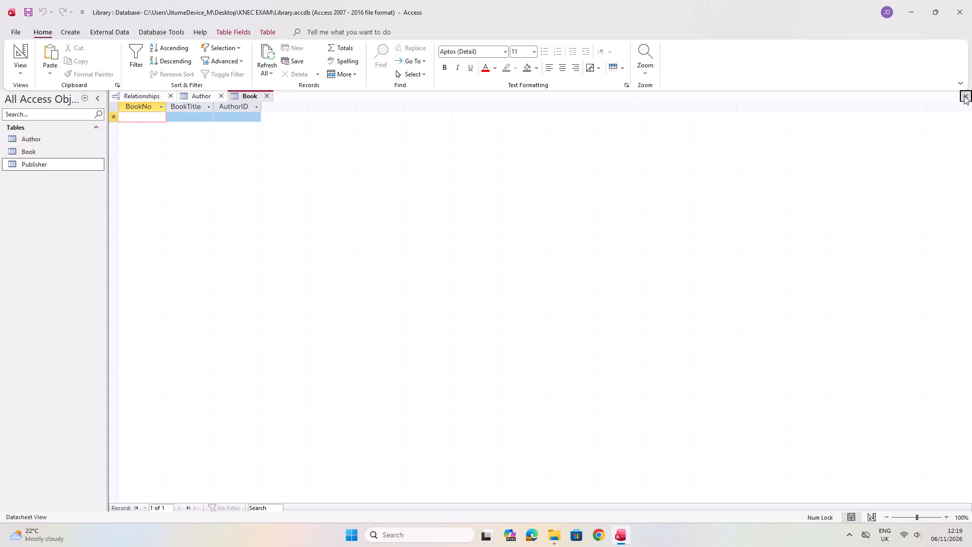
left_click(964, 96)
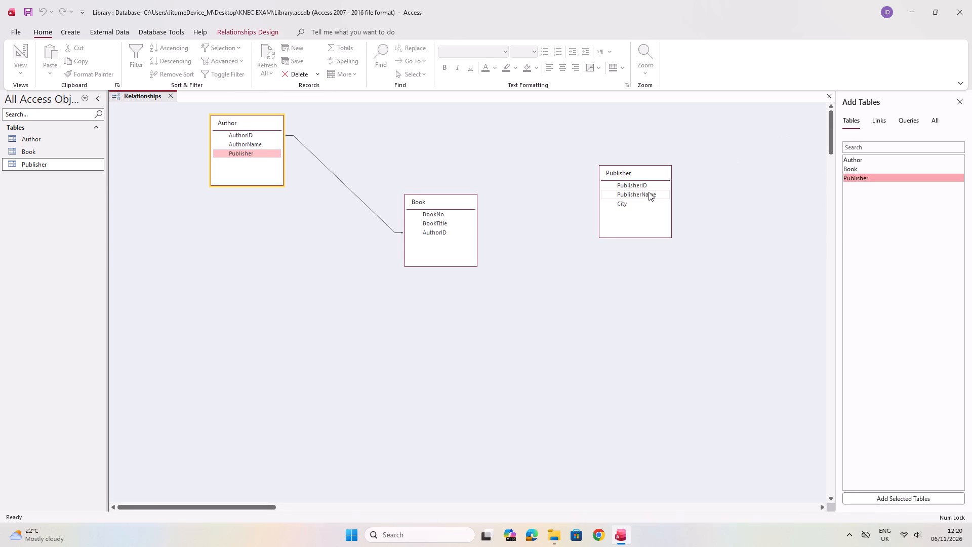
Rename the Author table's Publisher field as PublisherName in its design, save the table and close it.
right_click(274, 158)
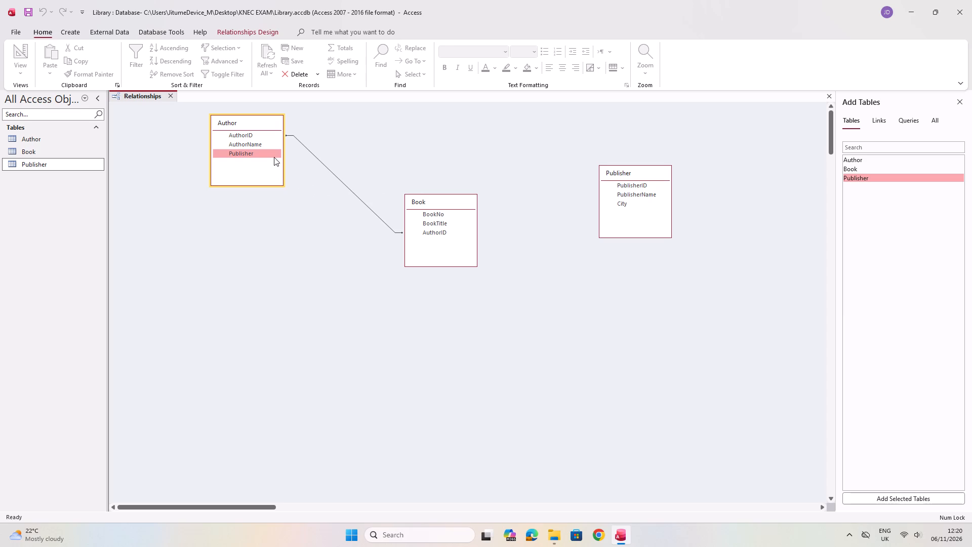
right_click(275, 153)
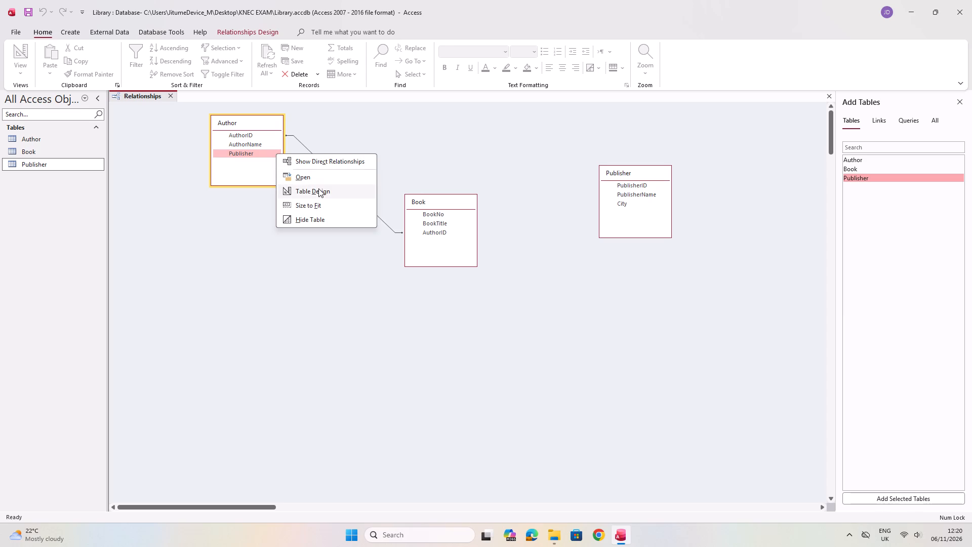
left_click(318, 188)
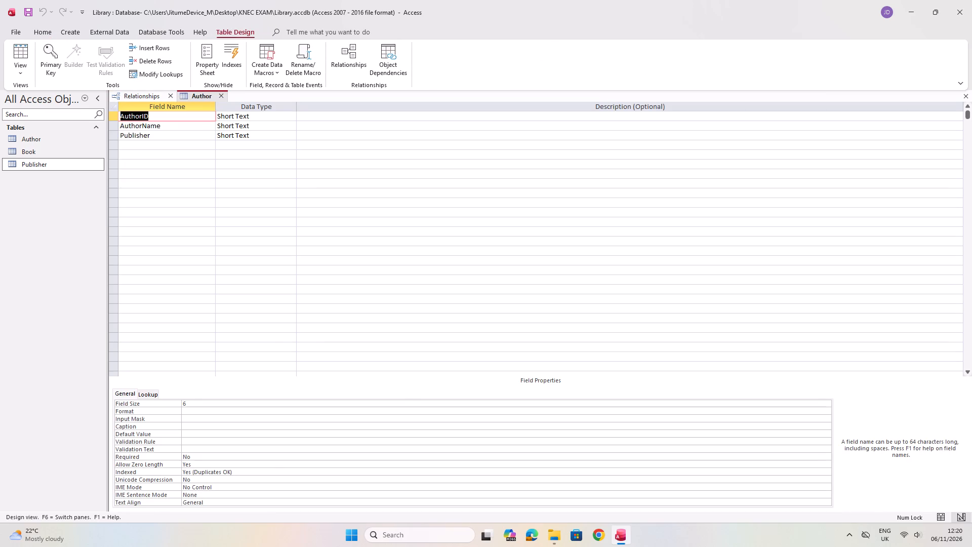
left_click(173, 135)
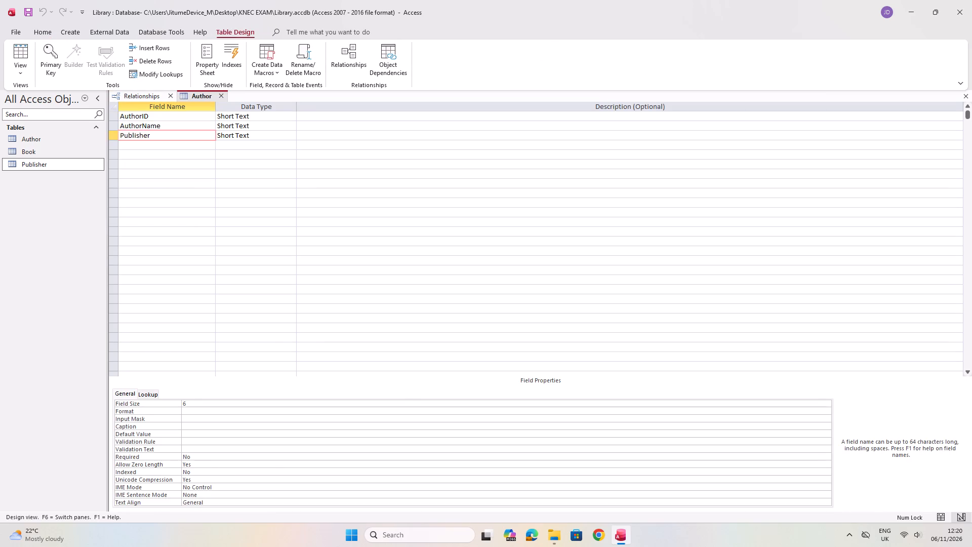
type("ame")
left_click(27, 14)
left_click(965, 94)
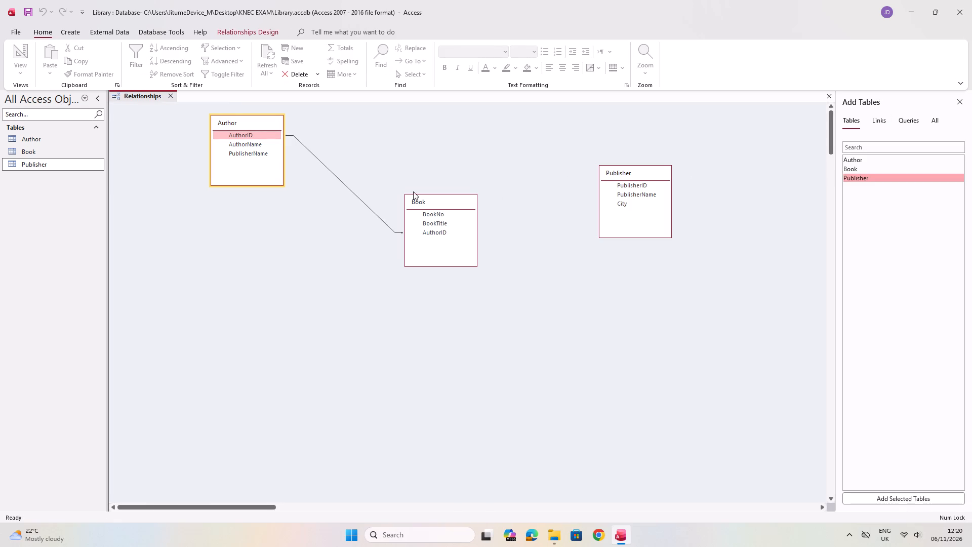
Create a relationship from PublisherName in the Author table to PublisherName in the Publisher table, without enforcing referential integrity.
left_click_drag(265, 152, 625, 195)
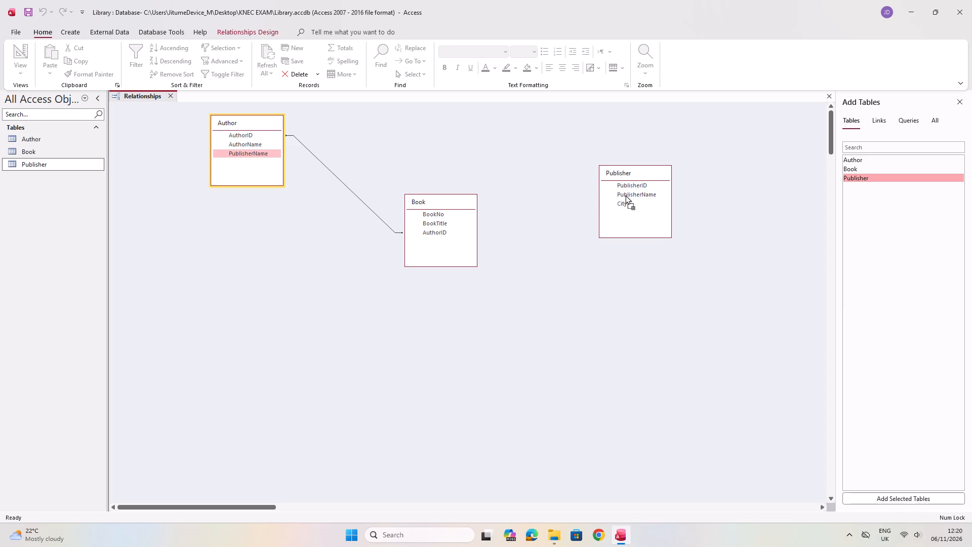
left_click_drag(625, 195, 619, 194)
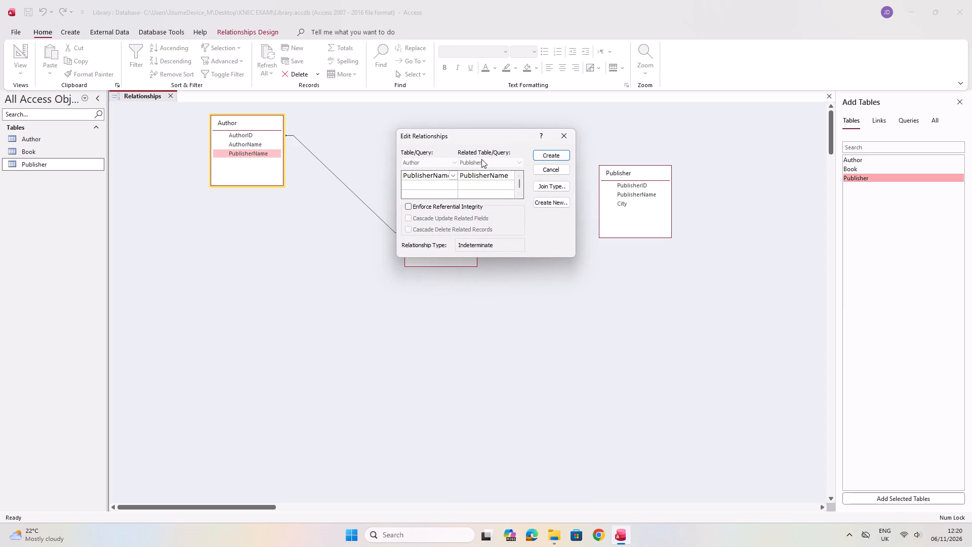
left_click(548, 153)
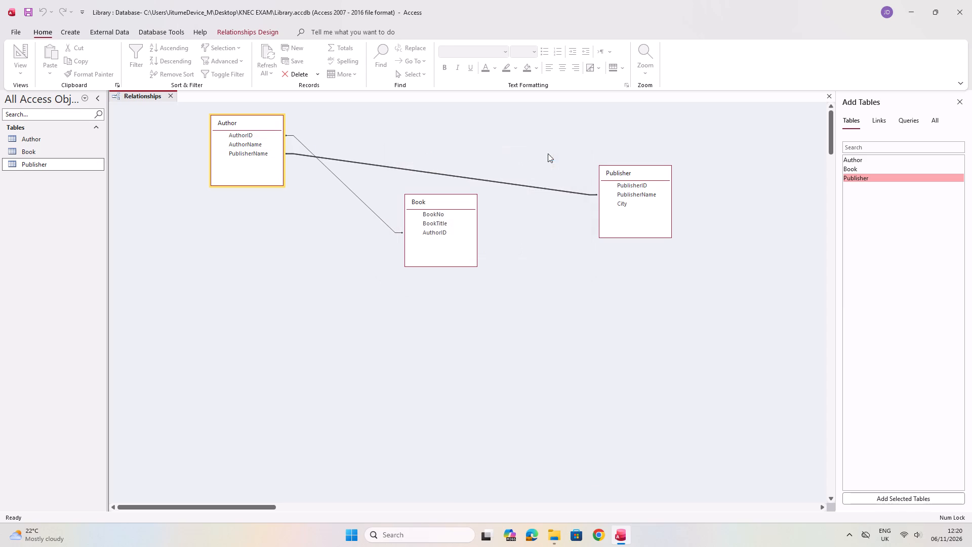
Rearrange the layout with Author and Publisher roughly level and Book below and between them, and save it.
left_click_drag(461, 200, 506, 259)
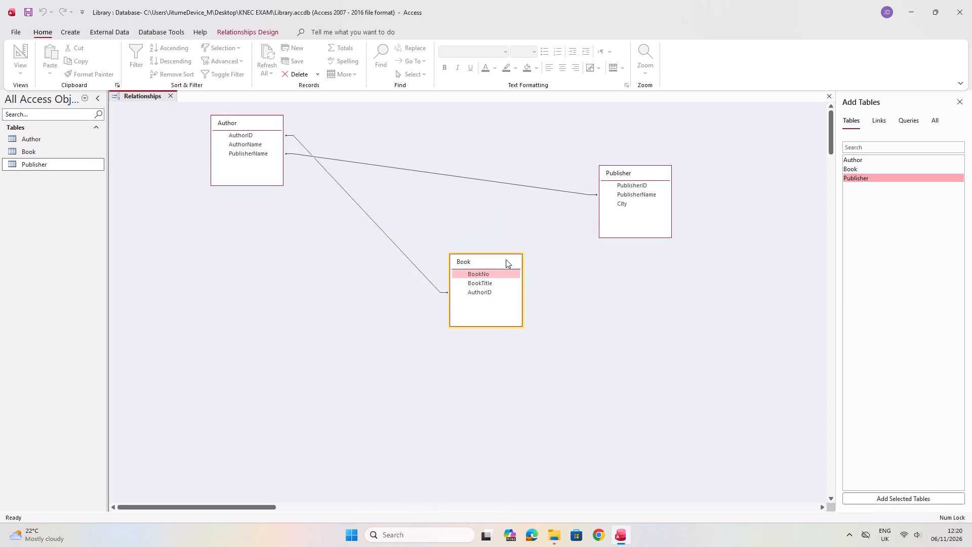
left_click_drag(506, 259, 528, 265)
left_click_drag(279, 125, 332, 125)
left_click_drag(652, 172, 635, 132)
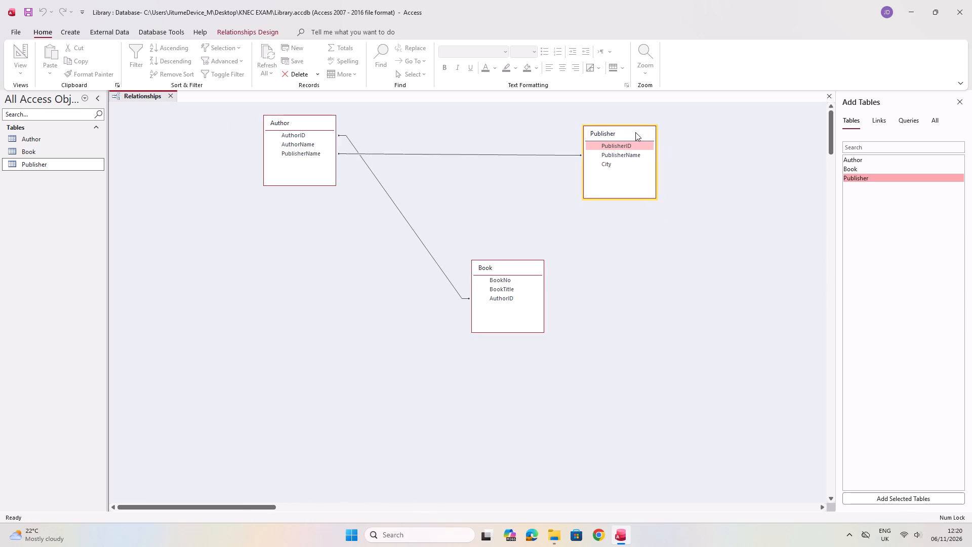
left_click_drag(635, 132, 631, 127)
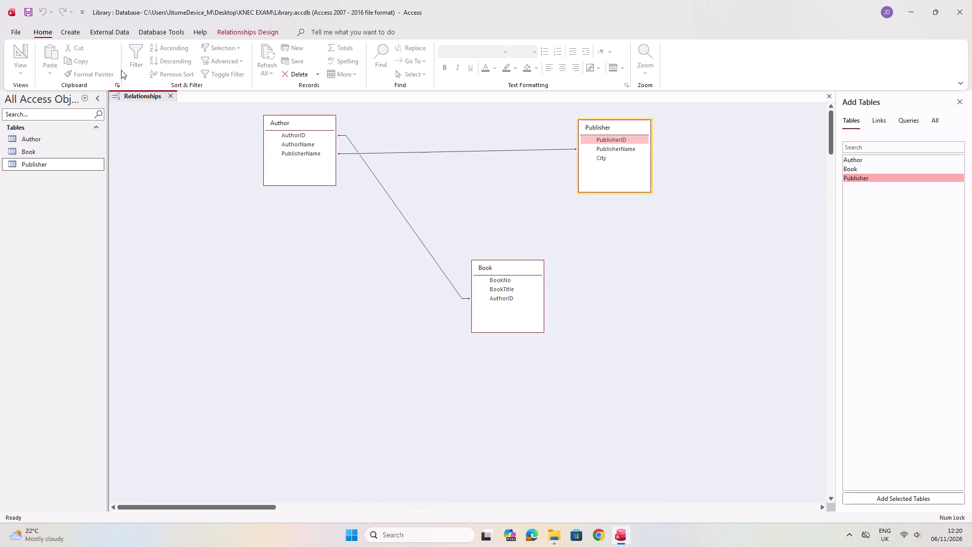
left_click(27, 12)
Close the database and reopen Library from the KNEC EXAM folder.
left_click(964, 0)
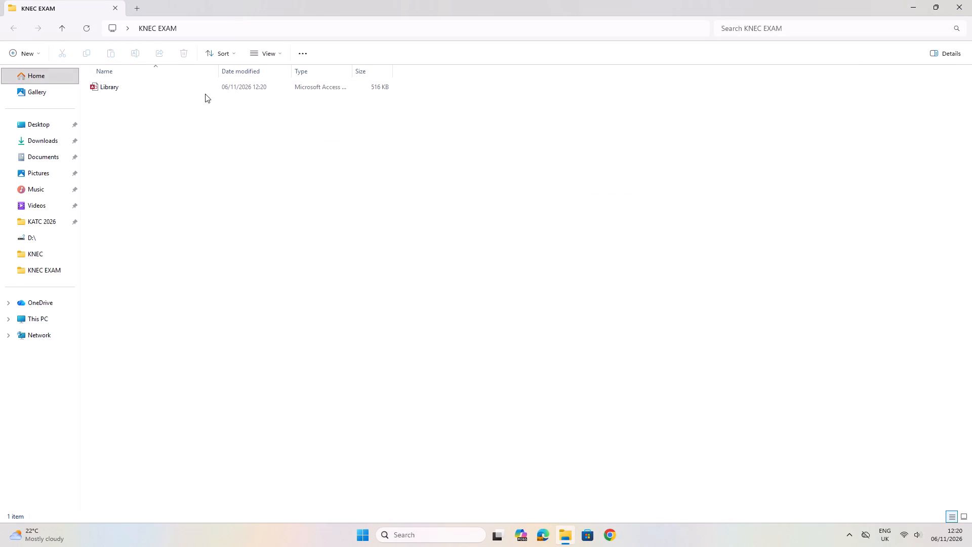
double_click(188, 87)
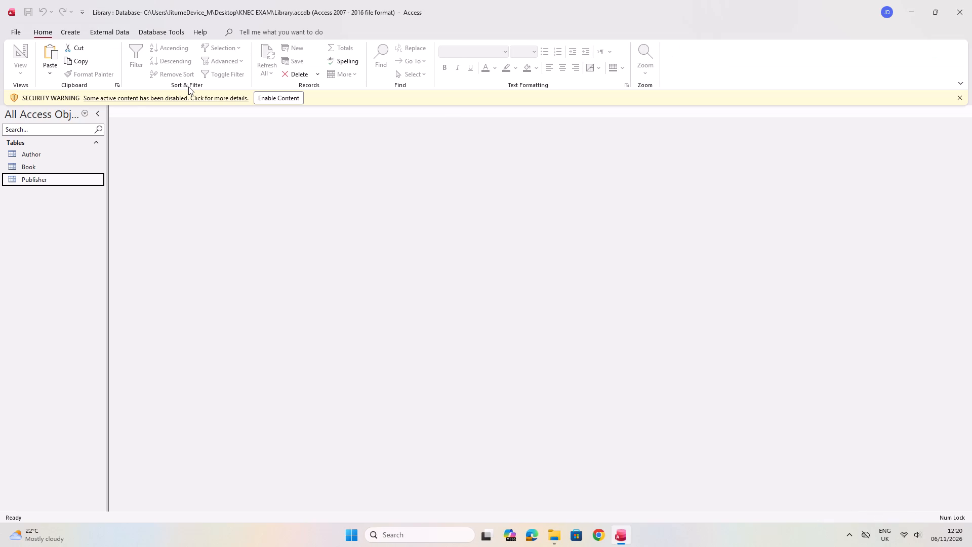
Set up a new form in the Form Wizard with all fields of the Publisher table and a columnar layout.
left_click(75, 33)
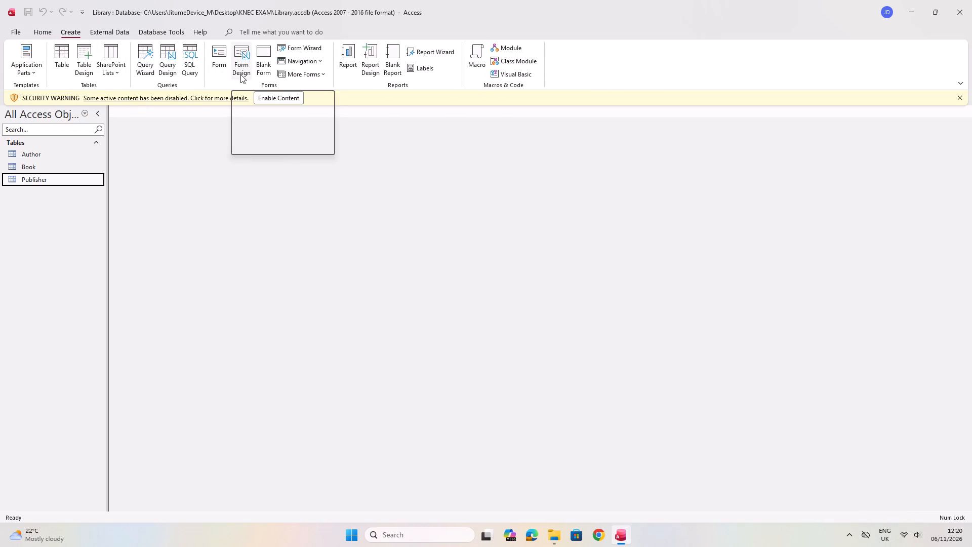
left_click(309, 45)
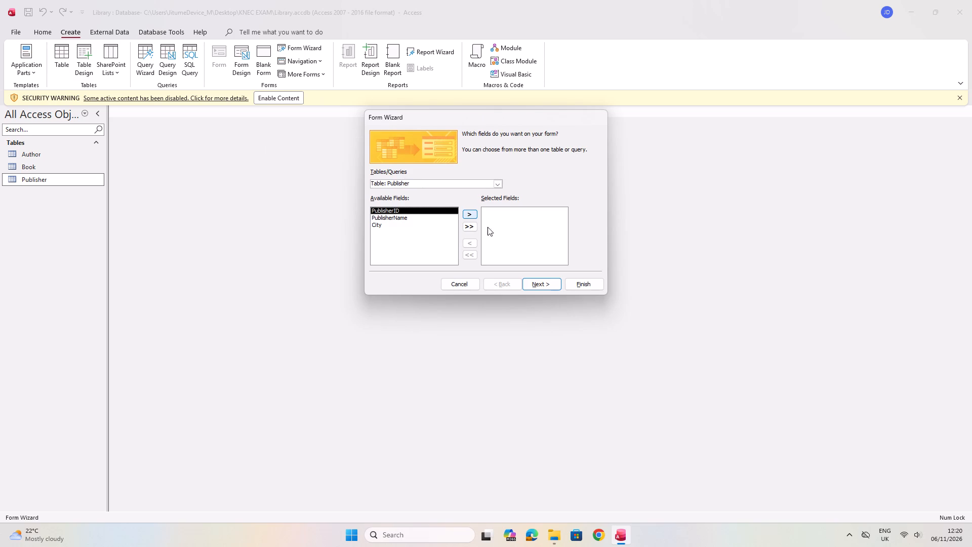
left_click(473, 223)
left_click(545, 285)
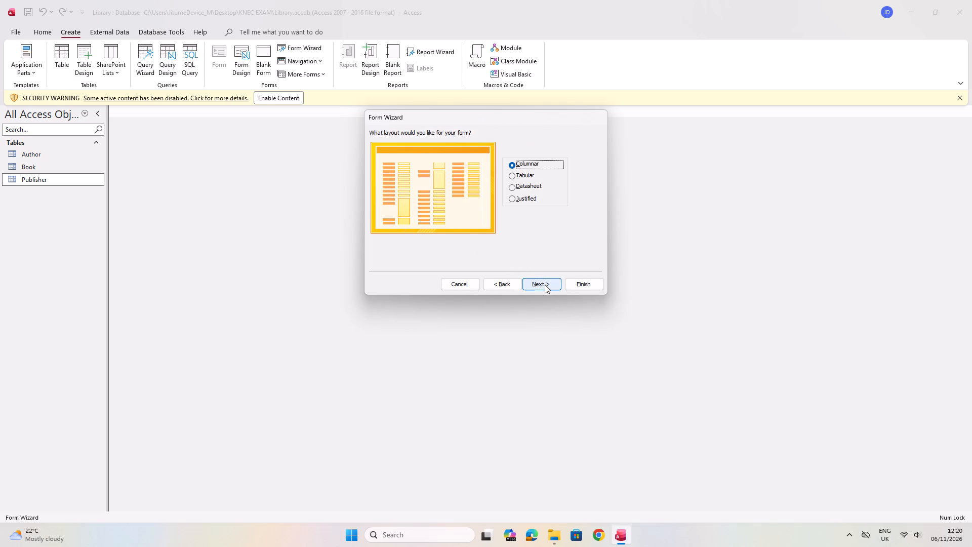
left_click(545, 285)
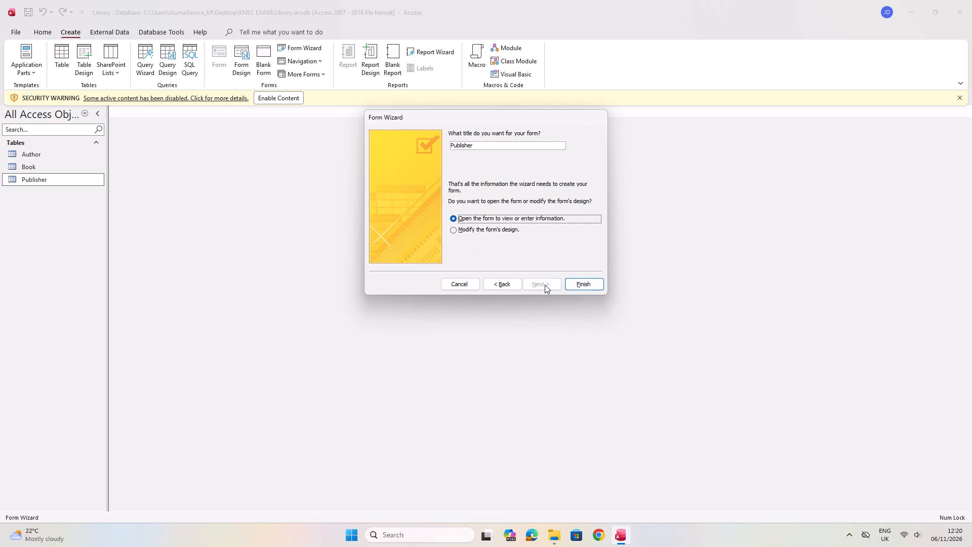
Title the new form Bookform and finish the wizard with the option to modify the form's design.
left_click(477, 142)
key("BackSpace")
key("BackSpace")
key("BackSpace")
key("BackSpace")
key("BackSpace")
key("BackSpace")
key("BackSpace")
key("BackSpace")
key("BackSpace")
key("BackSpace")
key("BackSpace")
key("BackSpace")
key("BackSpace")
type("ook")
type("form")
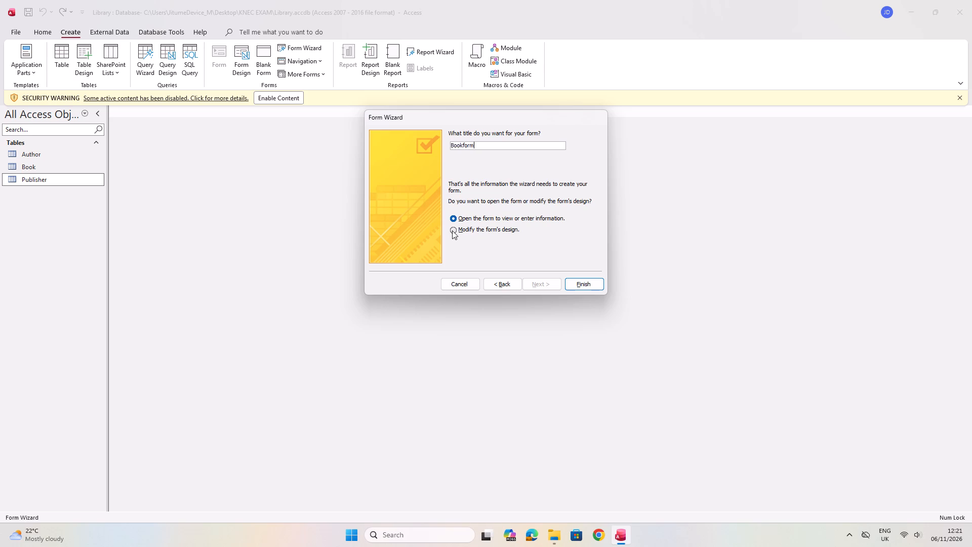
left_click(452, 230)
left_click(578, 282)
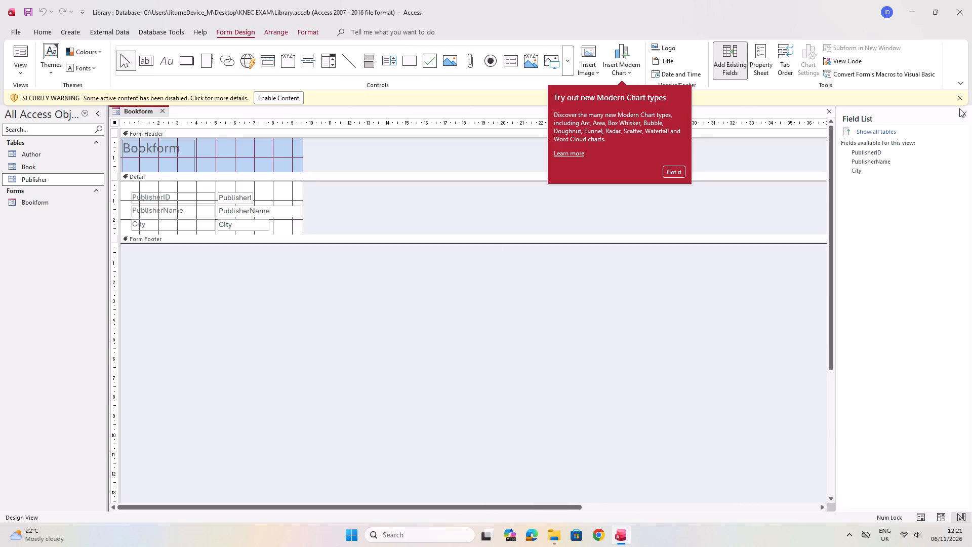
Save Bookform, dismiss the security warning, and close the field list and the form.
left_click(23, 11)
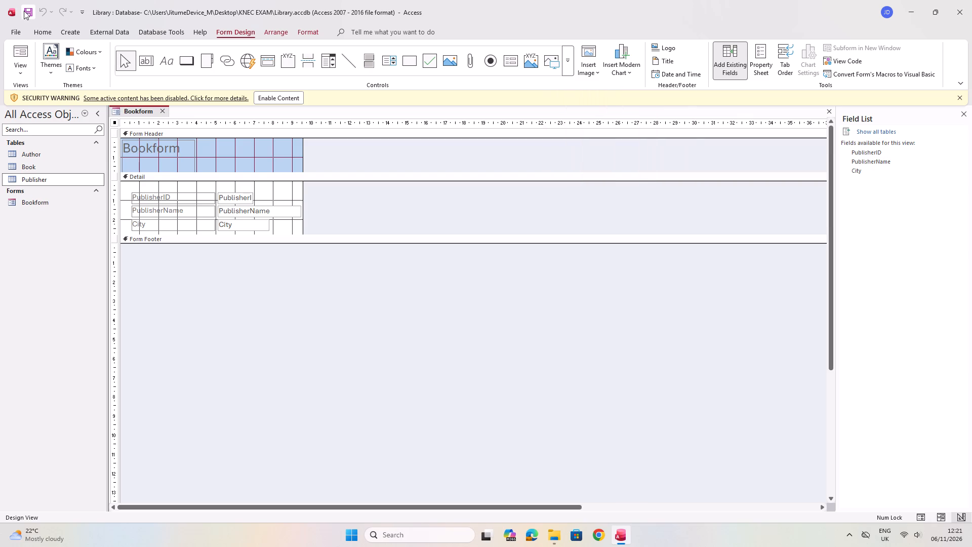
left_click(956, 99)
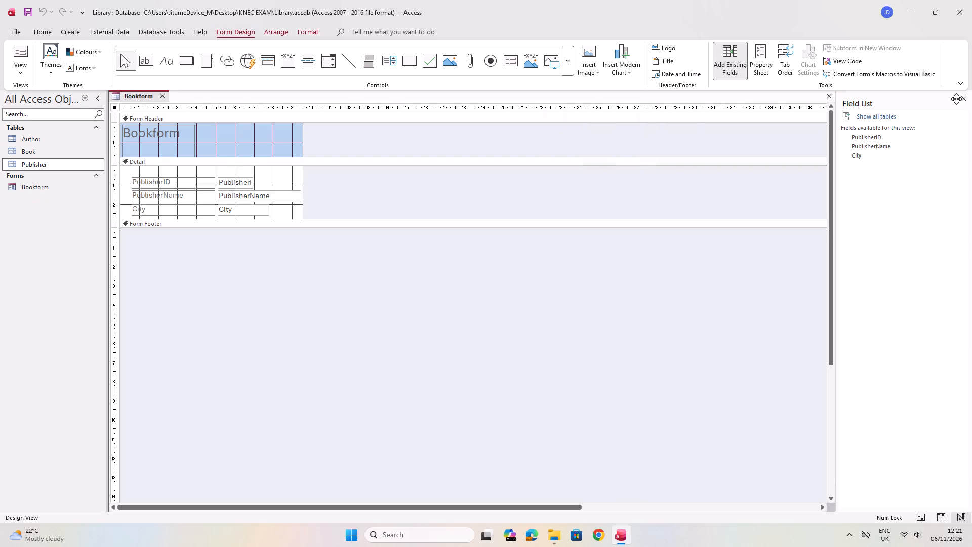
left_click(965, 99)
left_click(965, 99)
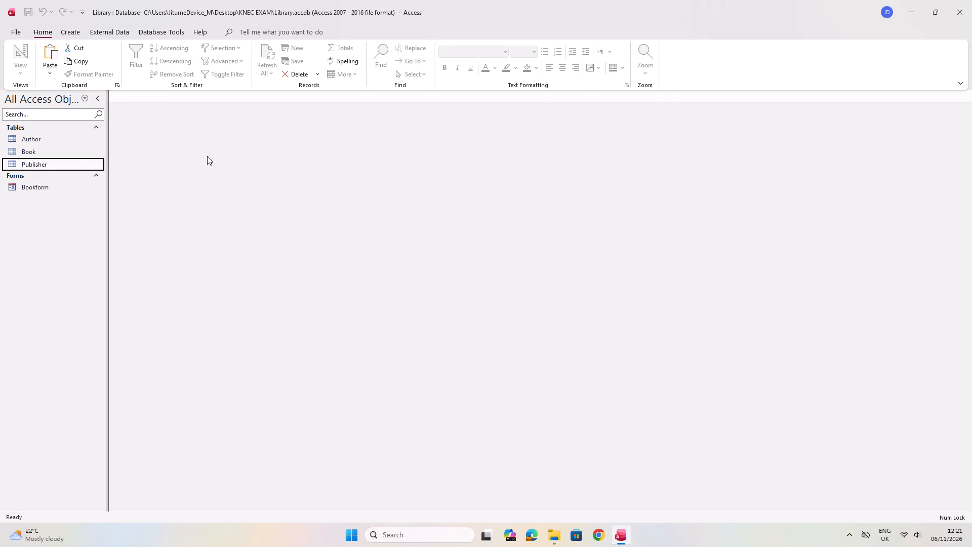
Create a columnar form titled Bookform from all Book table fields with the Form Wizard, opening its design and replacing the existing Bookform.
left_click(71, 148)
left_click(66, 34)
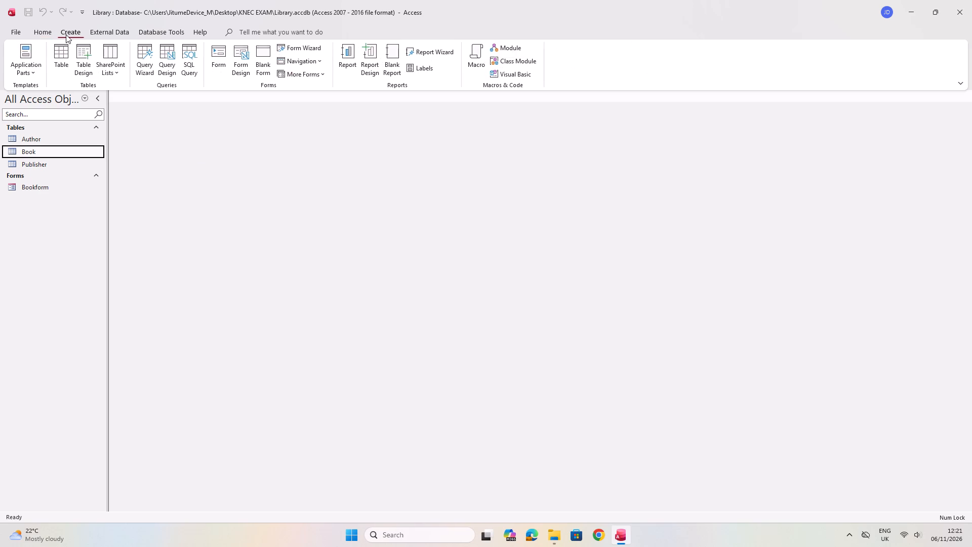
left_click(309, 47)
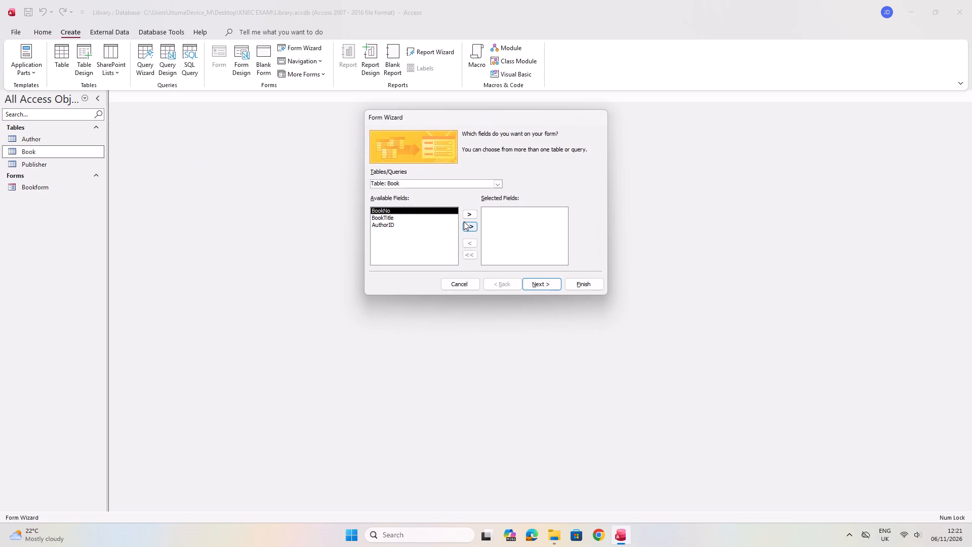
left_click(468, 229)
left_click(537, 279)
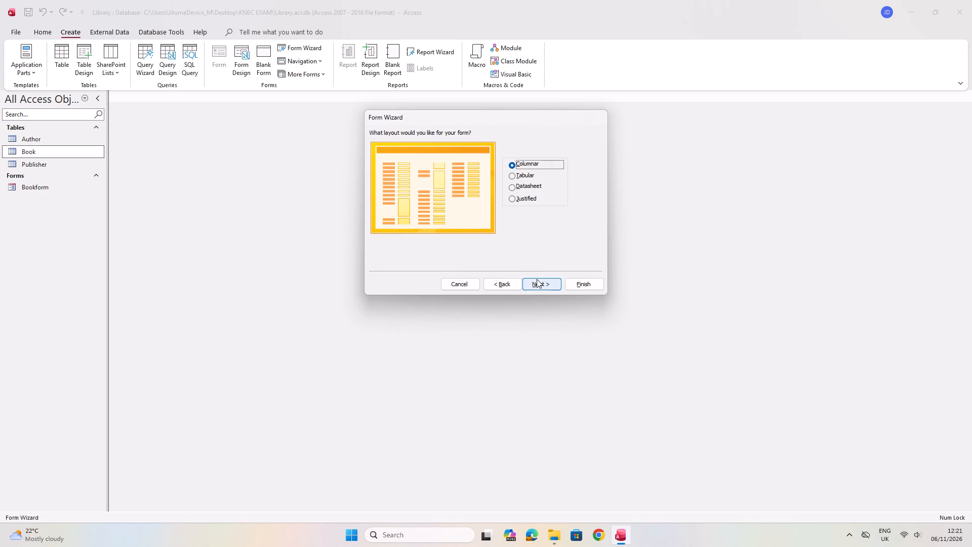
left_click(537, 279)
left_click(466, 148)
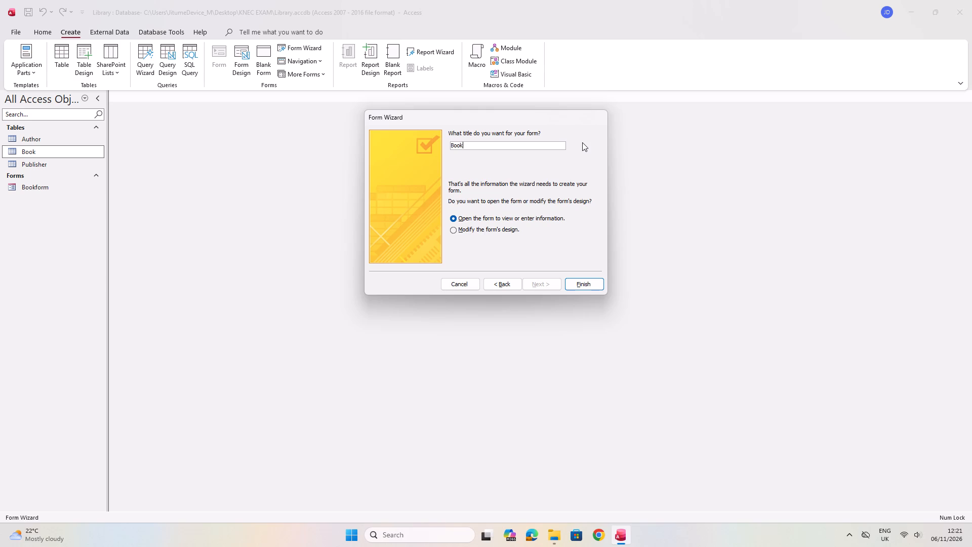
type("fo")
type("rm")
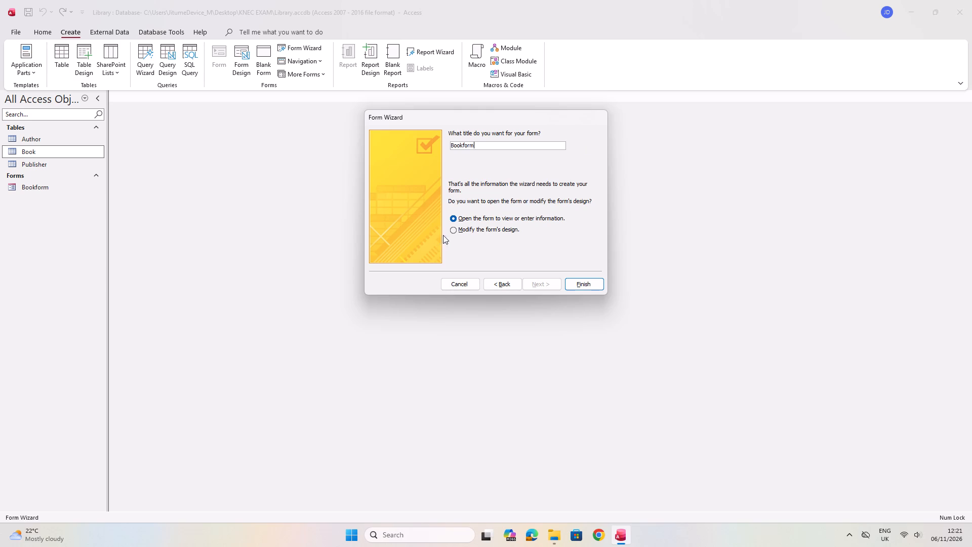
left_click(450, 229)
left_click(575, 281)
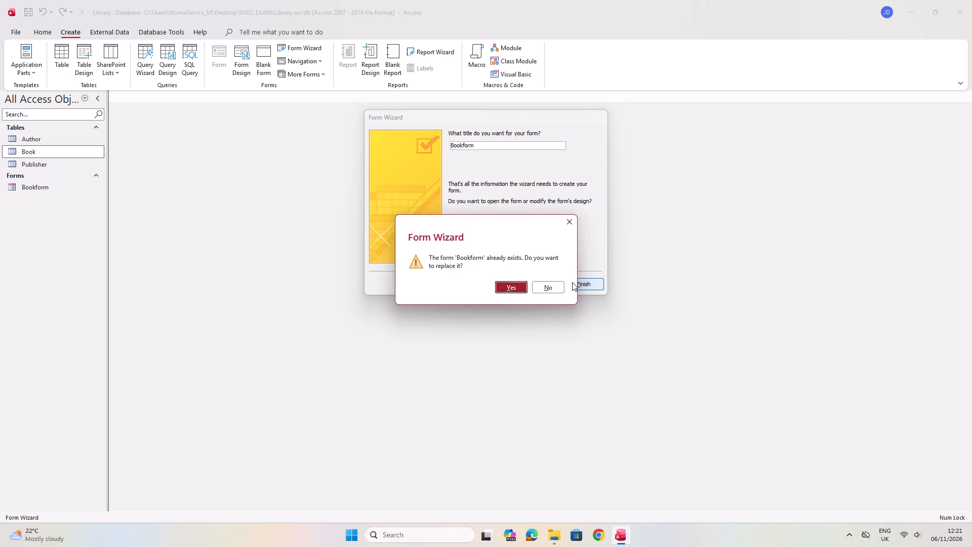
left_click(521, 286)
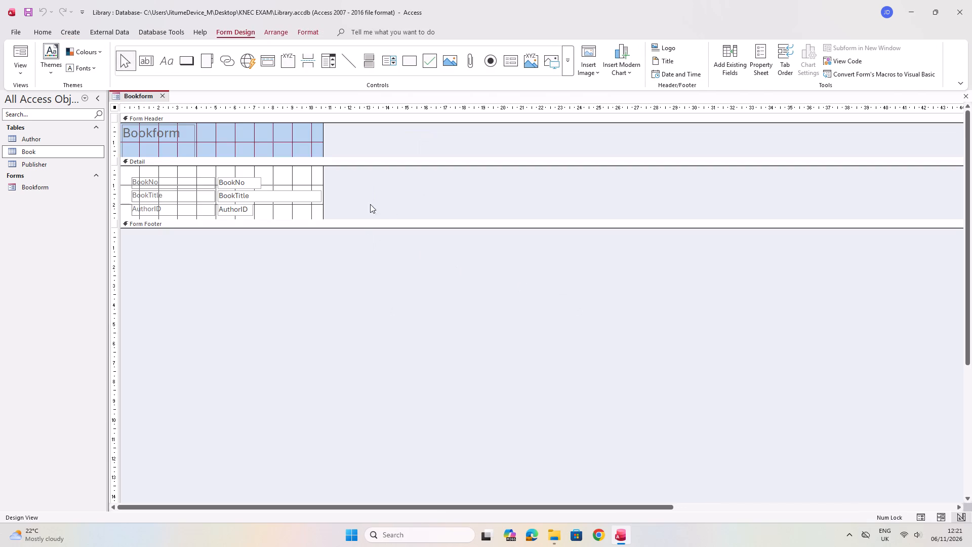
Open the Book and Publisher tables to view their fields, and close them along with Bookform.
left_click(78, 164)
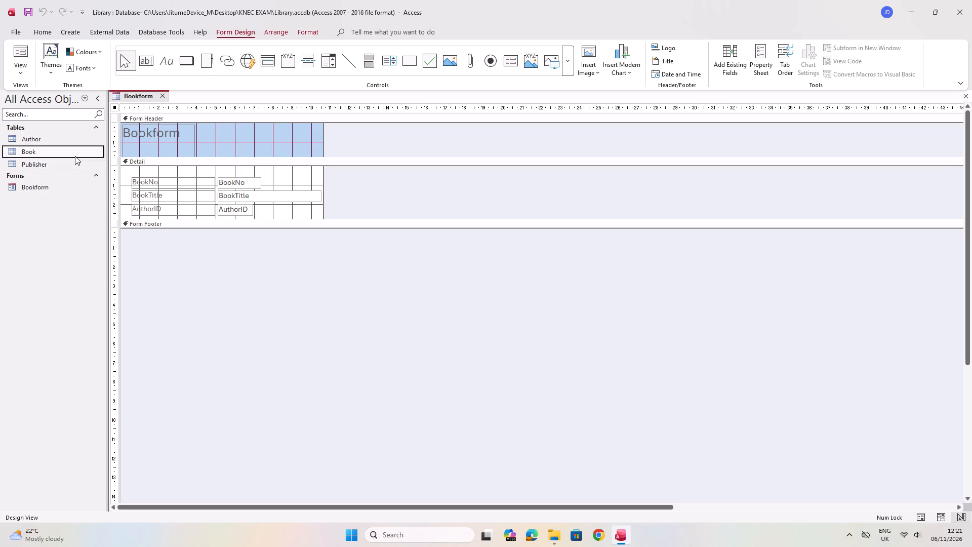
double_click(75, 156)
double_click(73, 165)
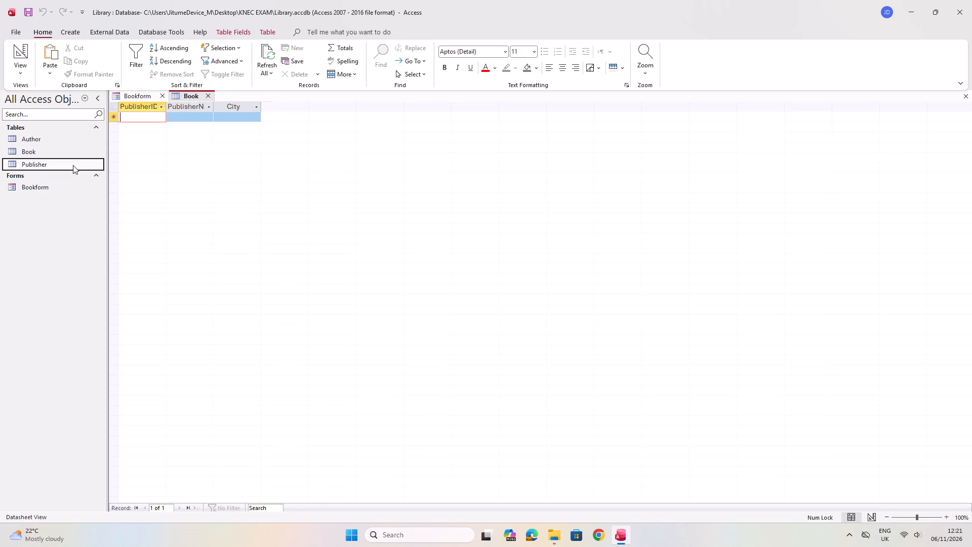
left_click(962, 97)
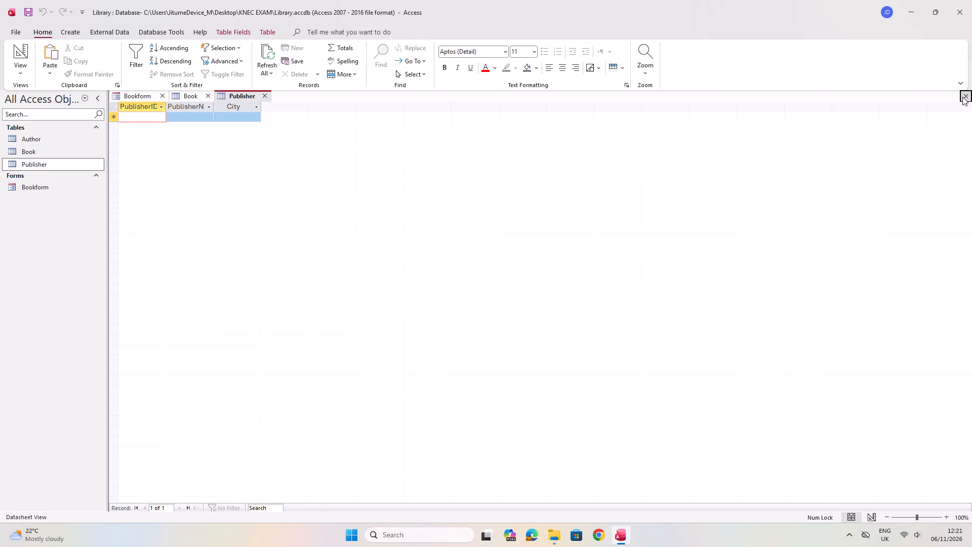
left_click(962, 97)
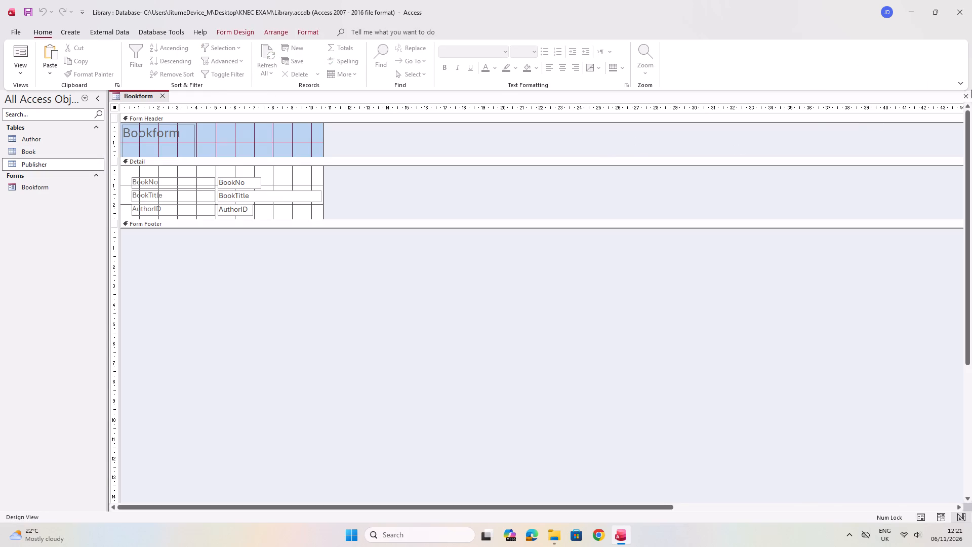
left_click(966, 93)
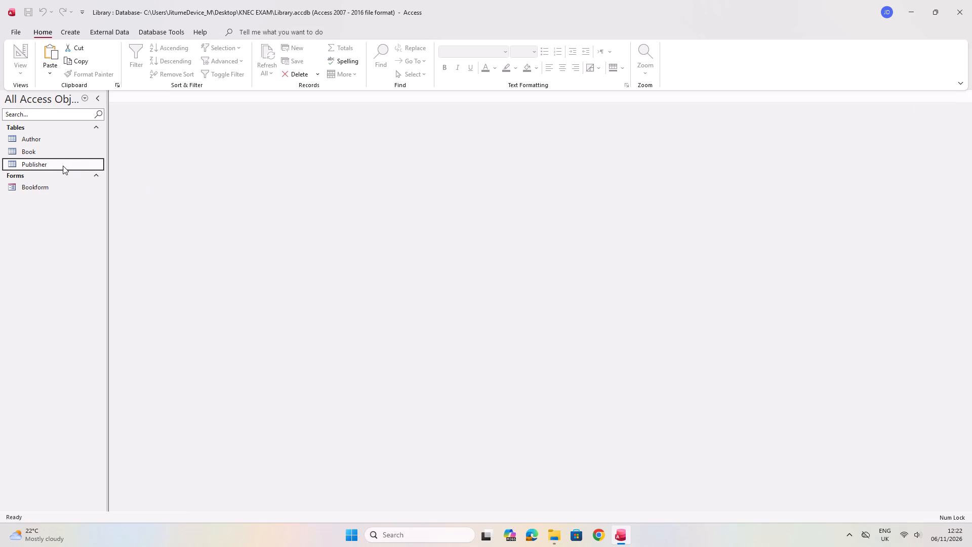
Create a columnar form titled Publisherform from all Publisher table fields with the Form Wizard, opening its design, and save and close it.
left_click(63, 166)
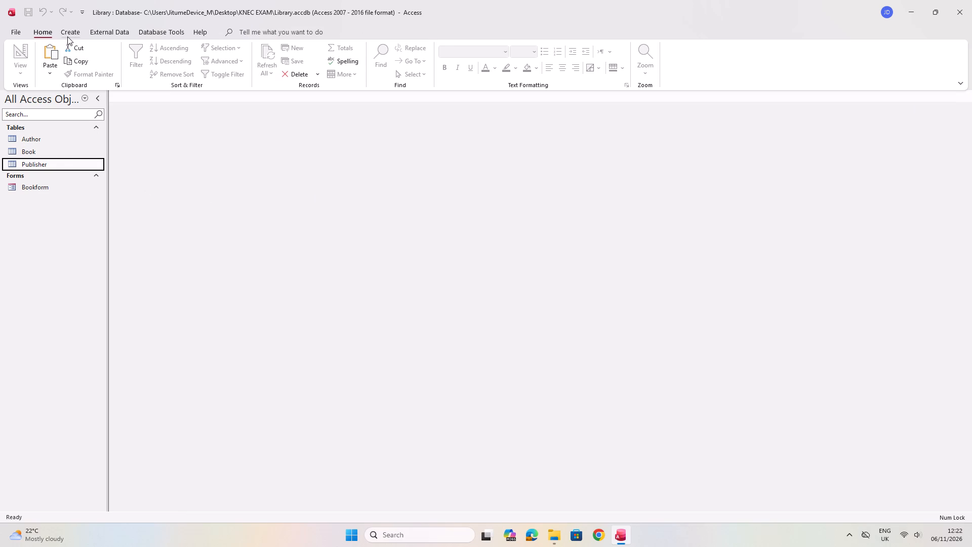
left_click(68, 33)
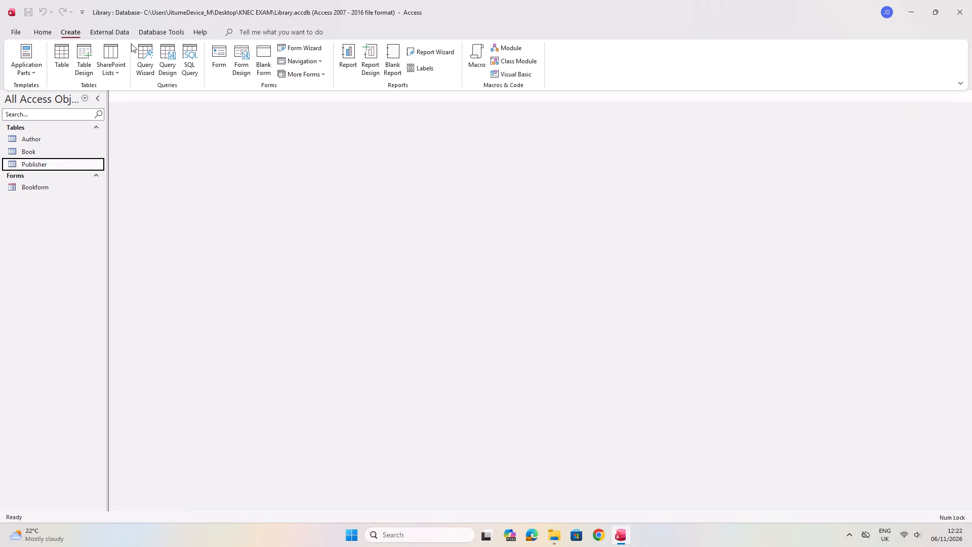
left_click(307, 47)
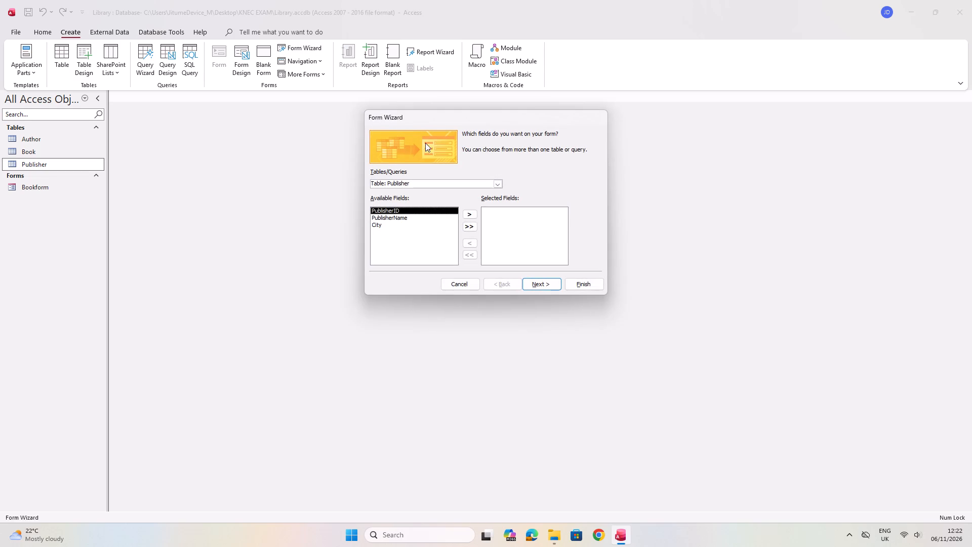
left_click(467, 227)
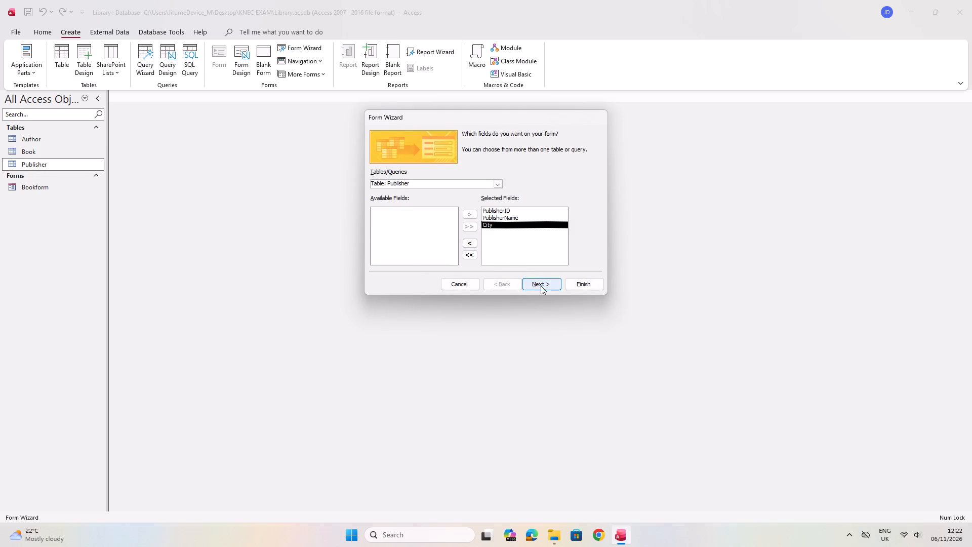
left_click(541, 286)
left_click(542, 278)
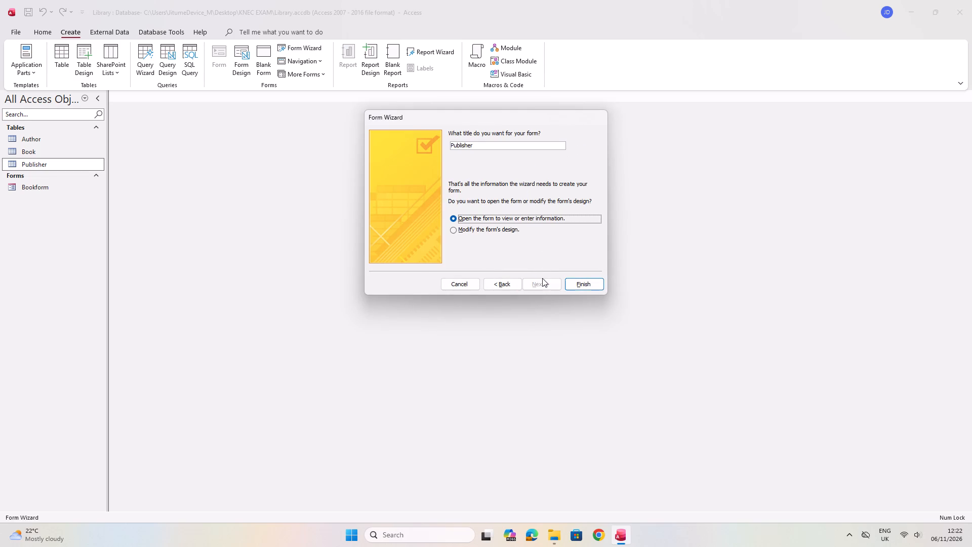
left_click(475, 145)
type("form")
left_click(455, 229)
left_click(575, 283)
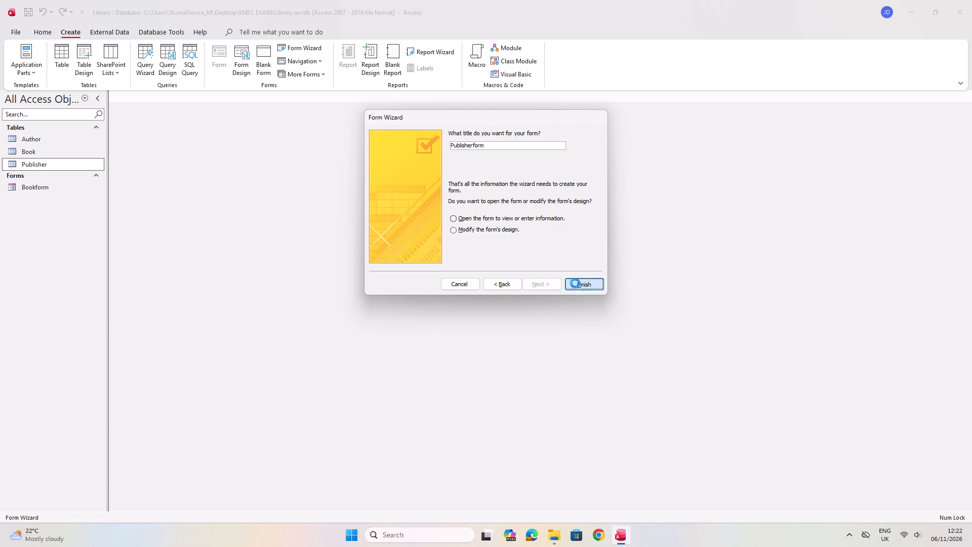
left_click(25, 13)
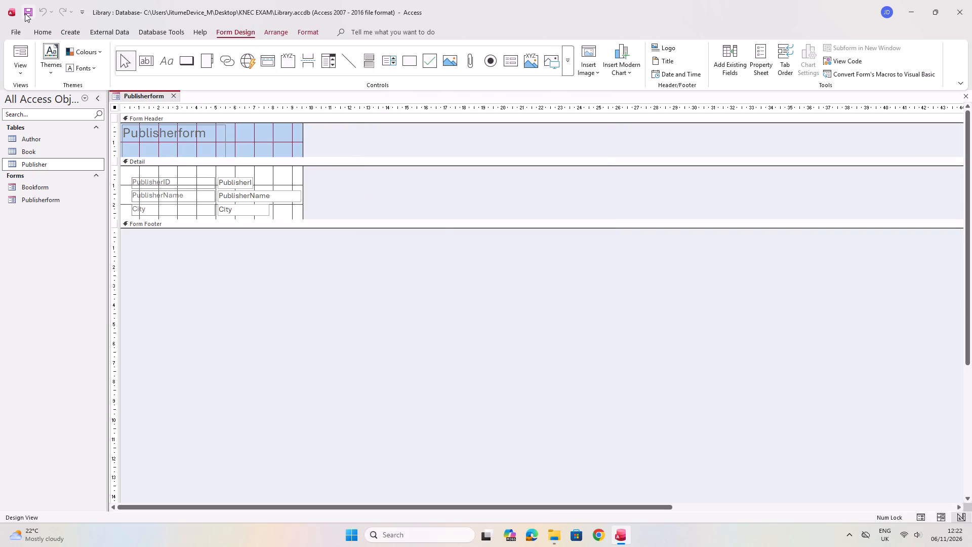
left_click(969, 94)
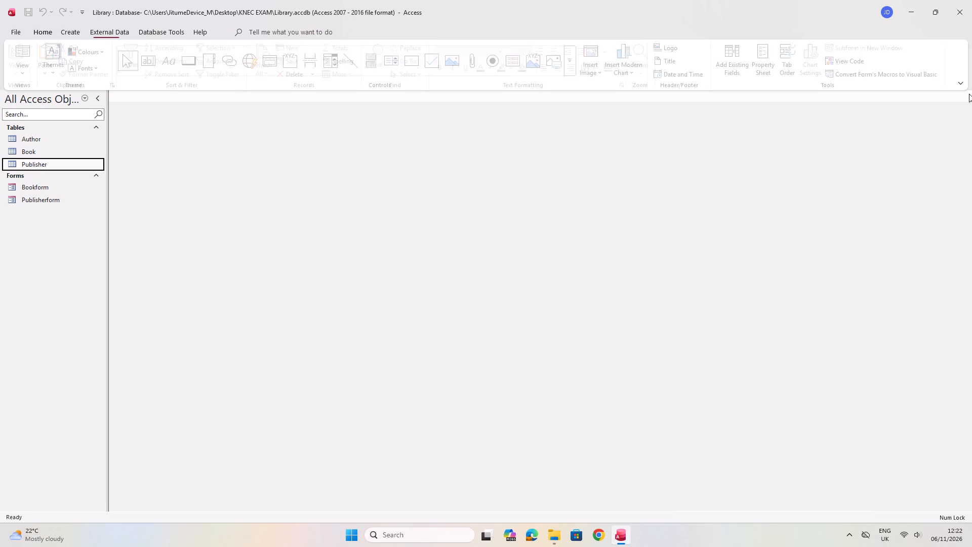
Create a columnar form titled Authorform from all Author table fields with the Form Wizard, opening its design, and save and close it.
double_click(63, 135)
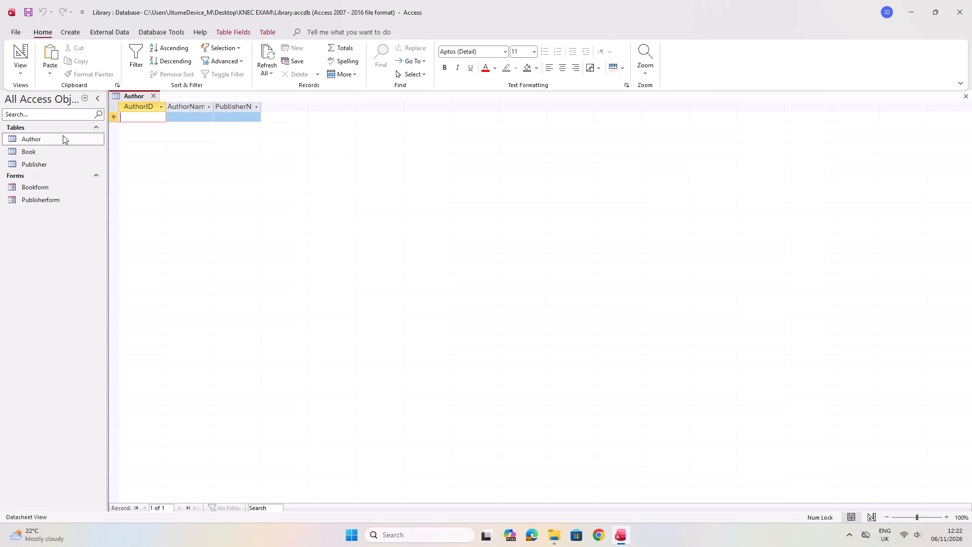
left_click(962, 95)
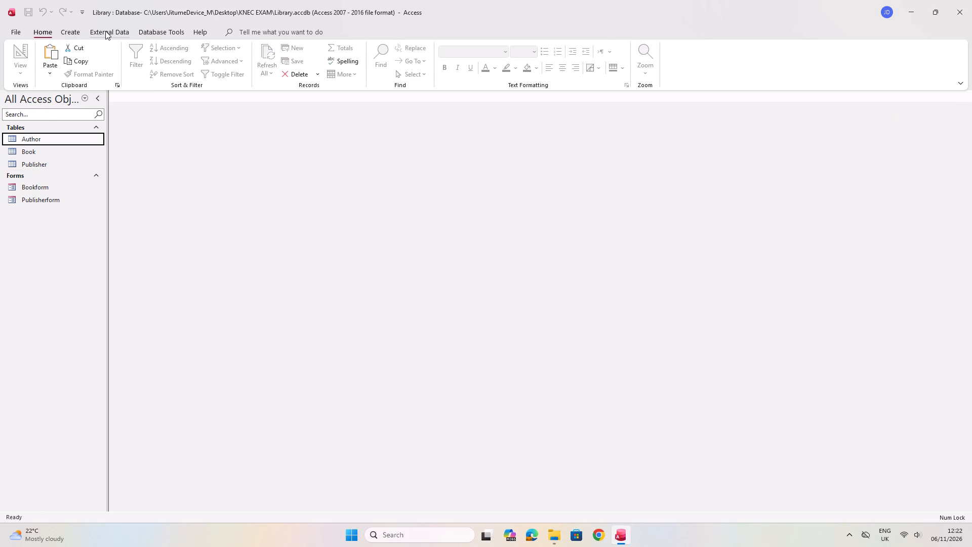
left_click(69, 29)
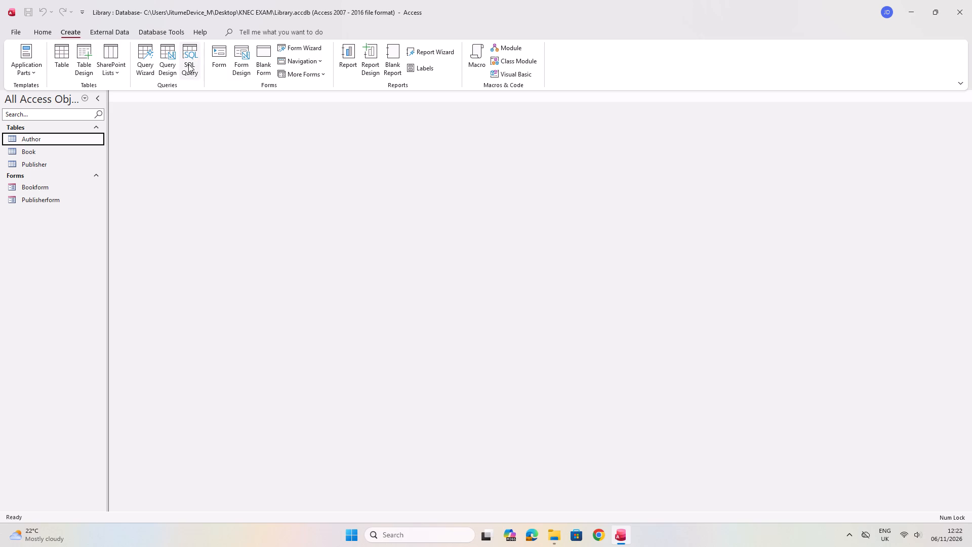
left_click(295, 49)
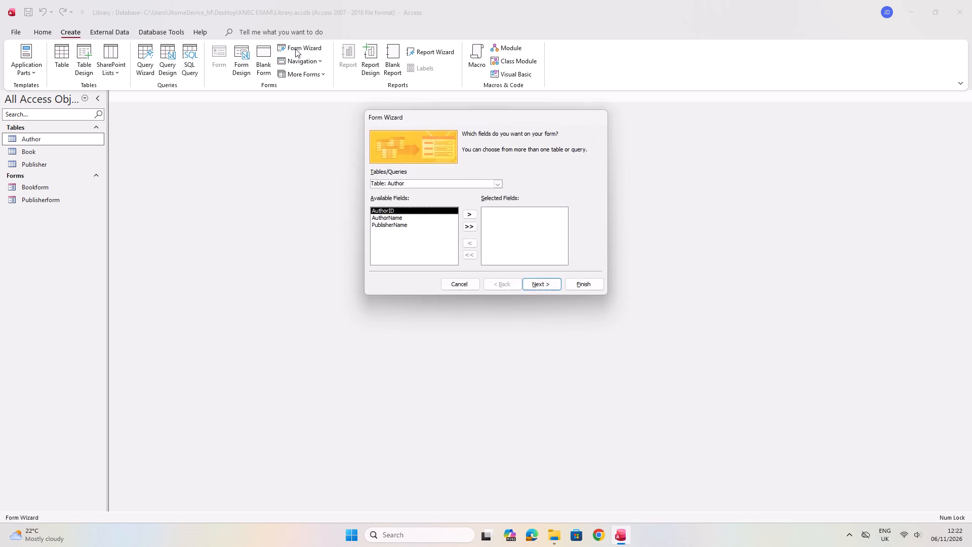
left_click(470, 230)
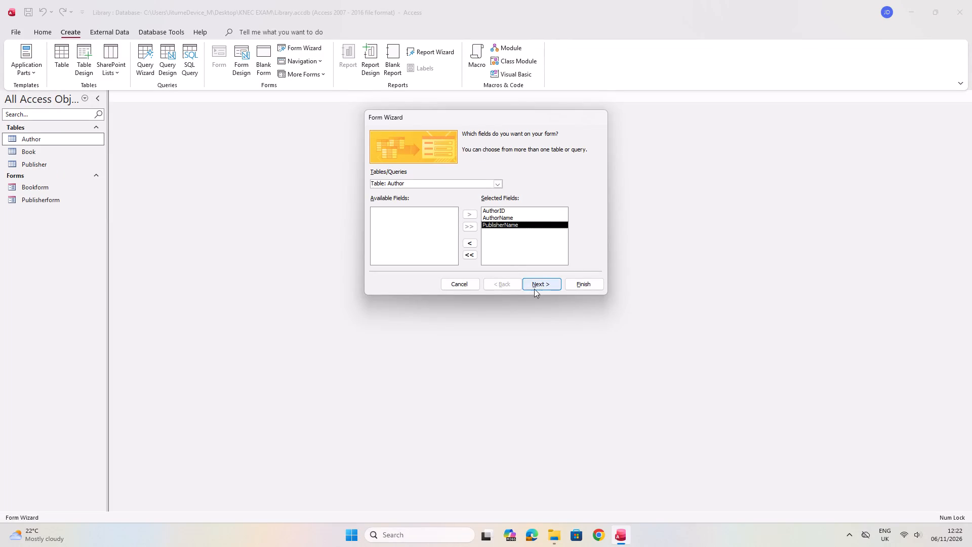
left_click(536, 285)
left_click(537, 282)
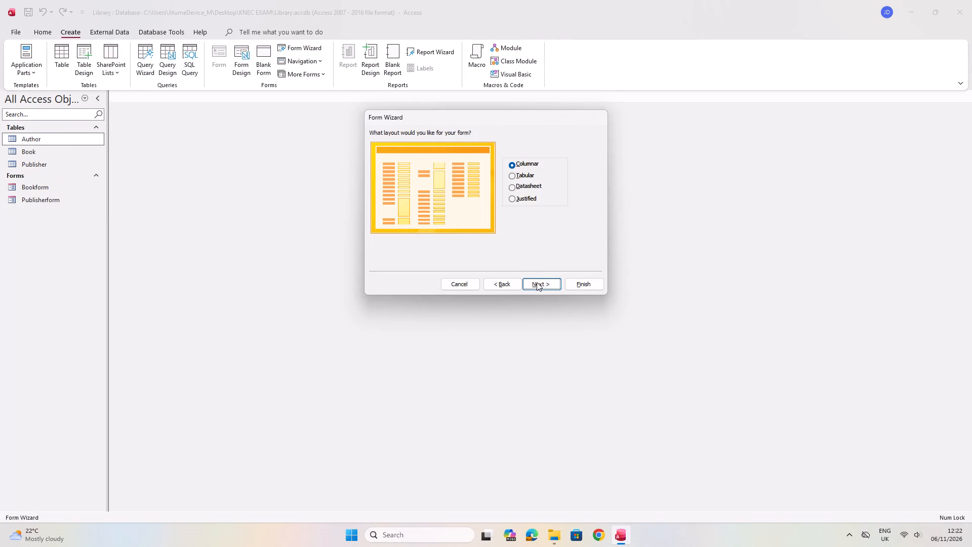
left_click(475, 147)
type("form")
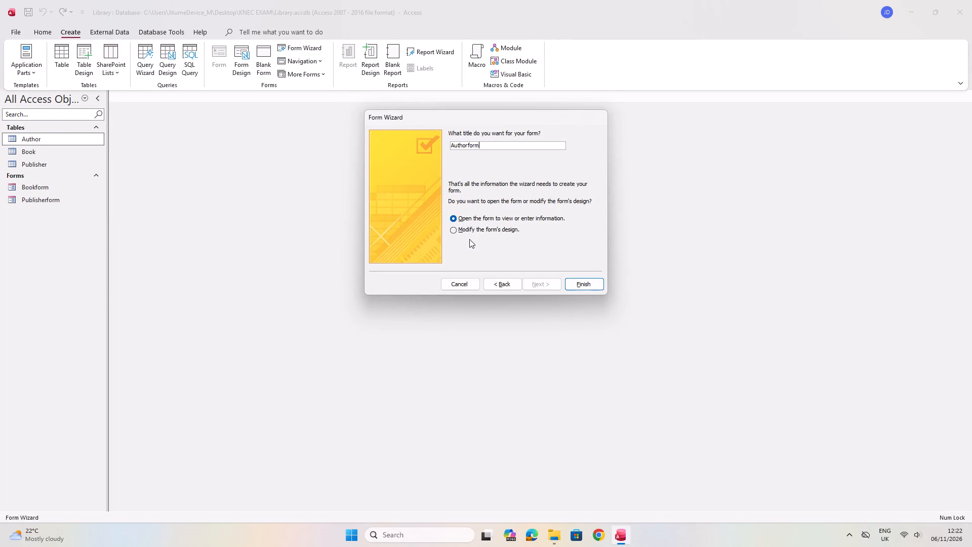
left_click(454, 232)
left_click(585, 279)
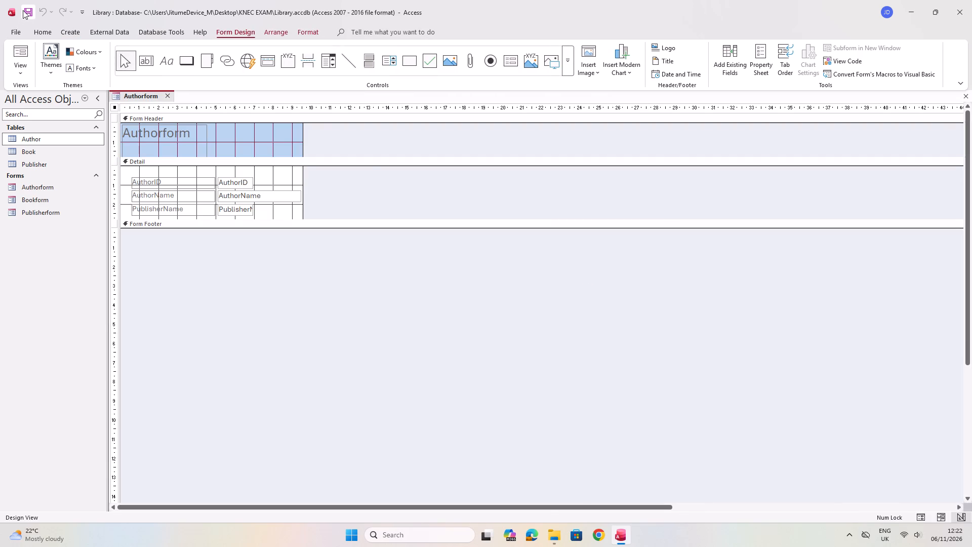
left_click(23, 10)
left_click(967, 95)
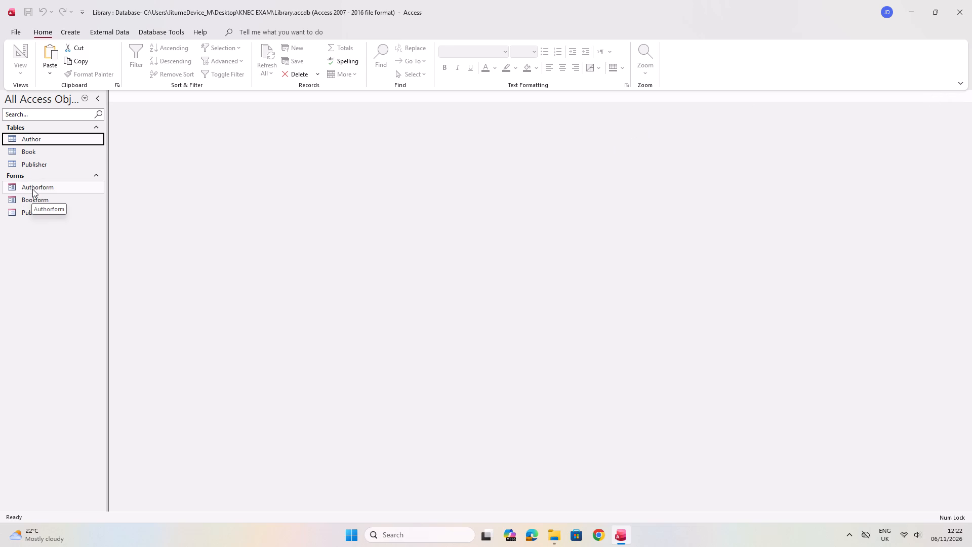
Open the Book table and enter S1001 and S1005 as the BookNo values of the first two records.
double_click(37, 155)
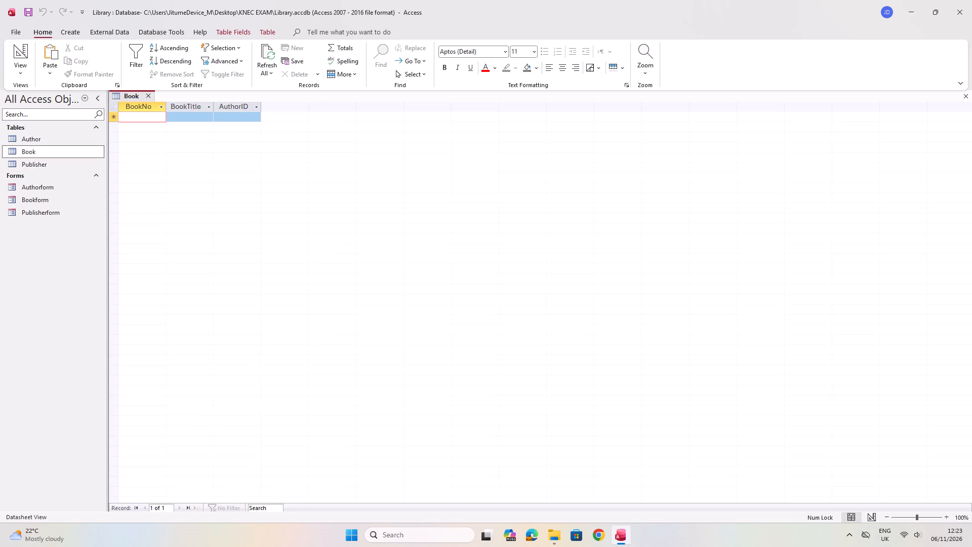
left_click(130, 115)
key("s")
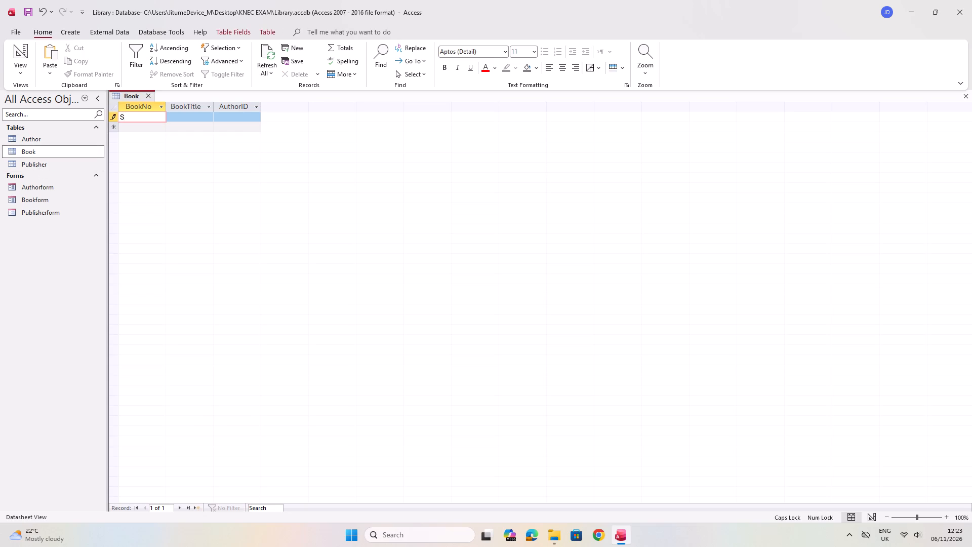
type("00")
key("BackSpace")
key("BackSpace")
type("1001")
key("Down")
key("s")
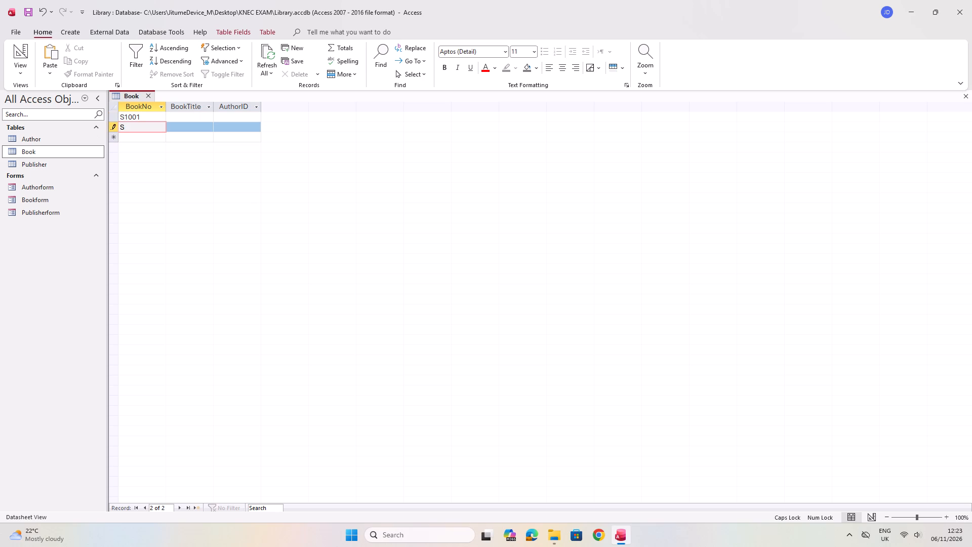
key("1")
type("00")
key("5")
key("Down")
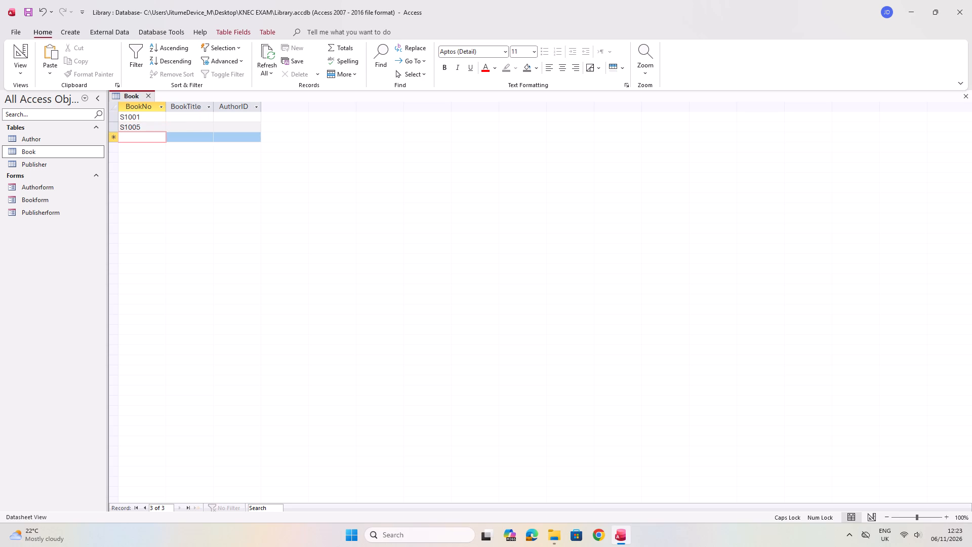
Enter B1007 and B1009 as the BookNo values of the third and fourth Book records.
key("b")
key("1")
type("00")
key("7")
key("Down")
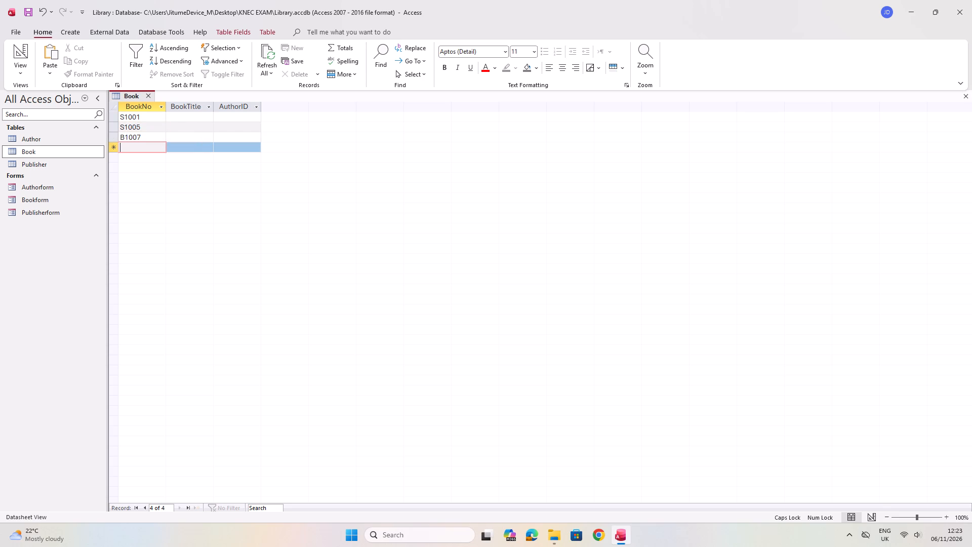
key("b")
type("1009")
Enter Short Hand Simplified as the BookTitle for book S1001.
left_click(186, 117)
key("s")
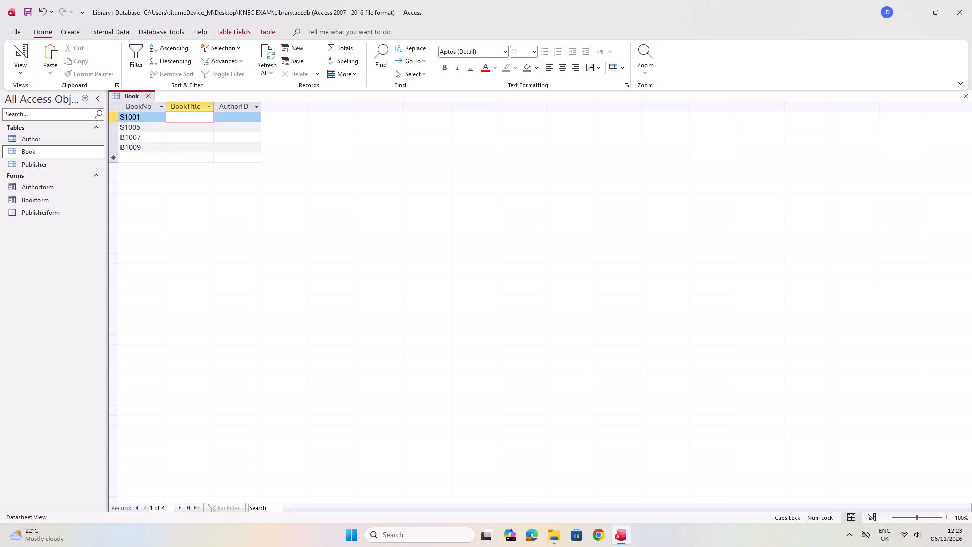
type("hort")
type("an")
key("d")
key("space")
key("s")
key("i")
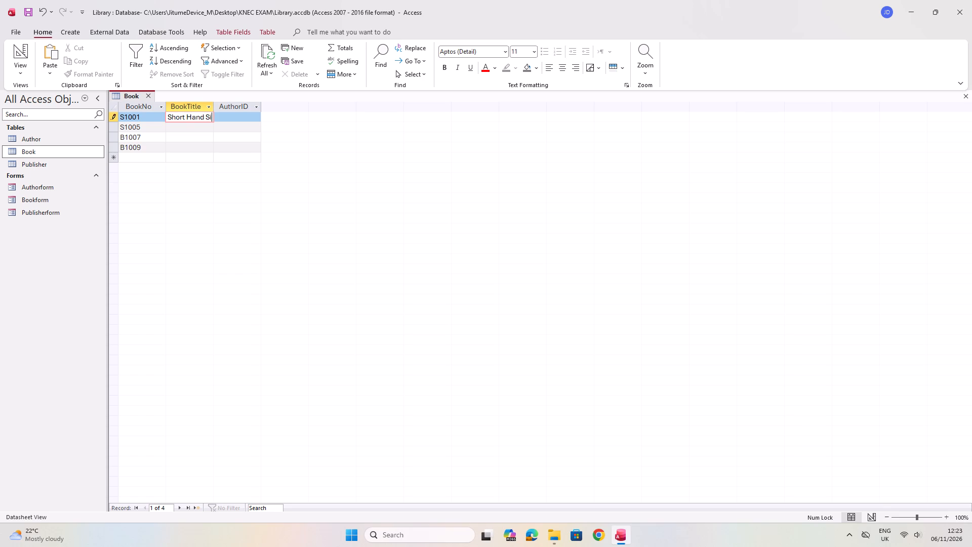
type("mplified")
key("Down")
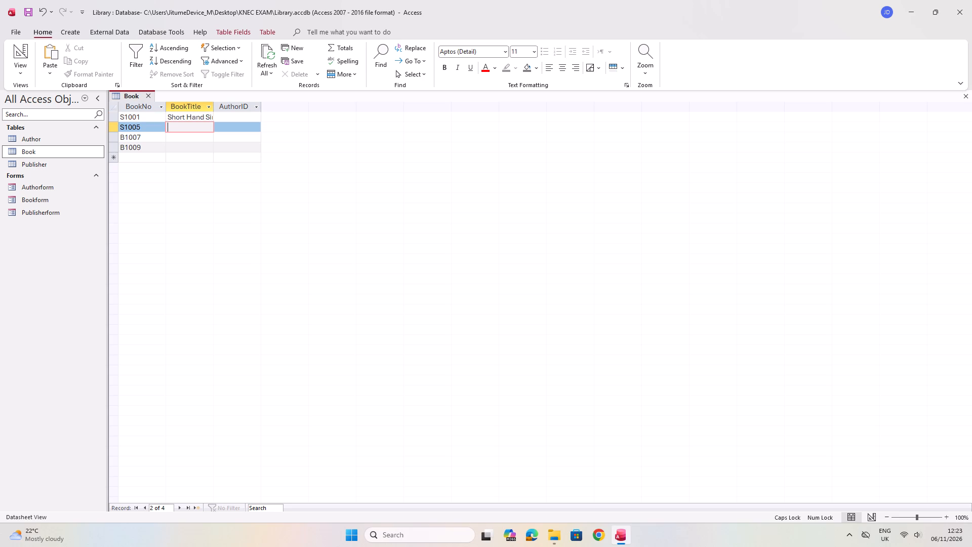
Enter Office Practice Methods as the BookTitle for book S1005.
type("ffice")
key("space")
type("ractice")
key("space")
key("m")
type("etho")
type("ds")
key("Down")
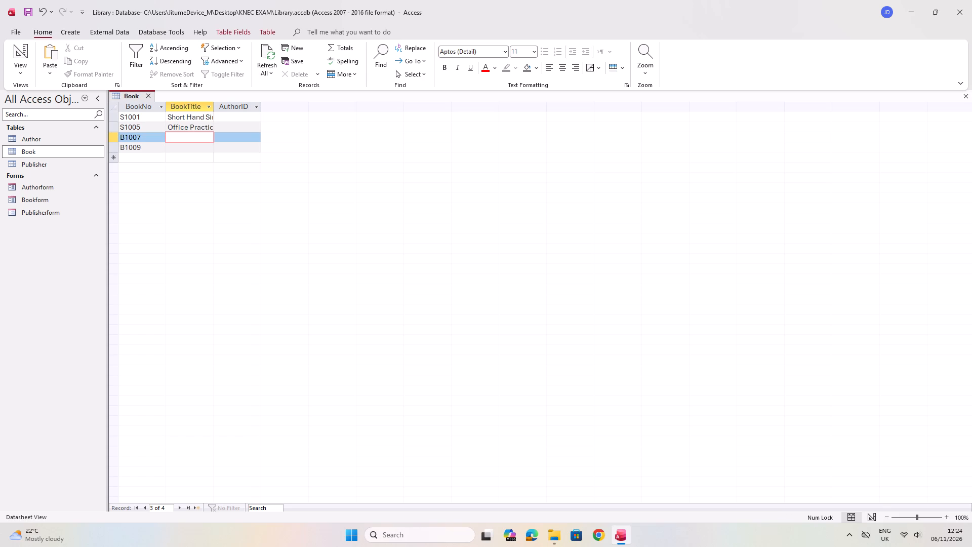
Enter Short Stores as the BookTitle for book B1007.
key("s")
type("y=")
key("BackSpace")
type("tores")
key("BackSpace")
key("BackSpace")
key("BackSpace")
key("BackSpace")
key("BackSpace")
key("BackSpace")
type("tores")
Enter Young Adulthood as the BookTitle for book B1009.
key("Down")
key("y")
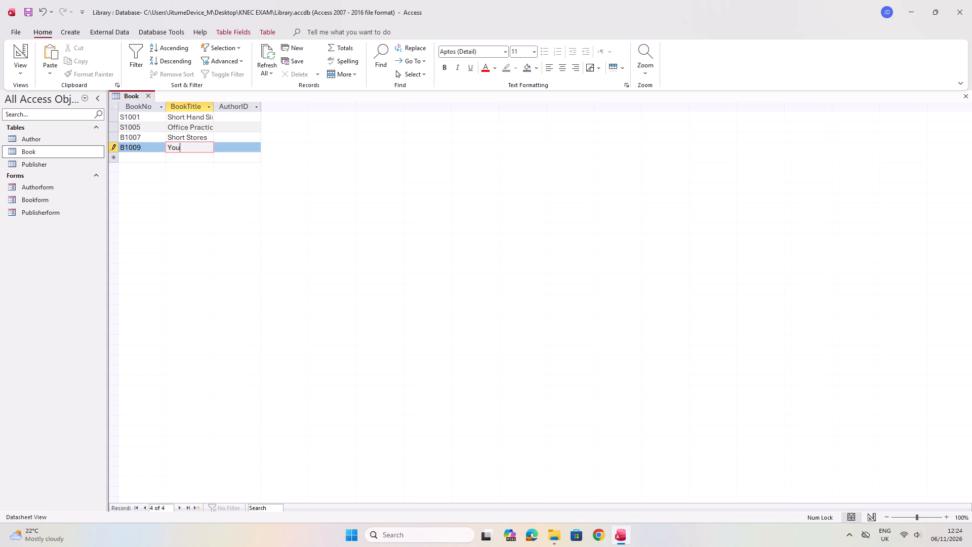
key("a")
type("dul")
type("thoo")
key("d")
Fill in the AuthorID column of the four Book records with A101, A101, A103 and A104, in order.
left_click(240, 115)
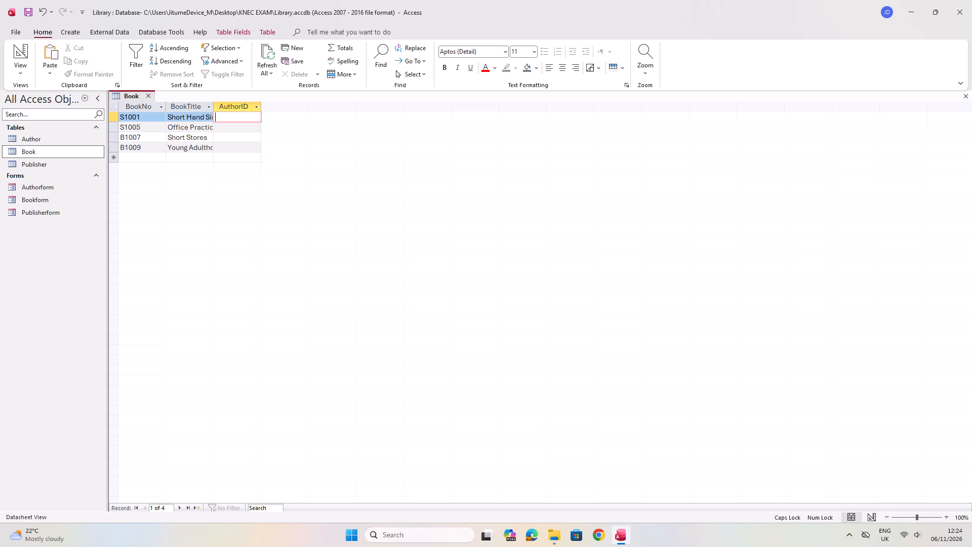
key("a")
type("101")
key("Down")
key("a")
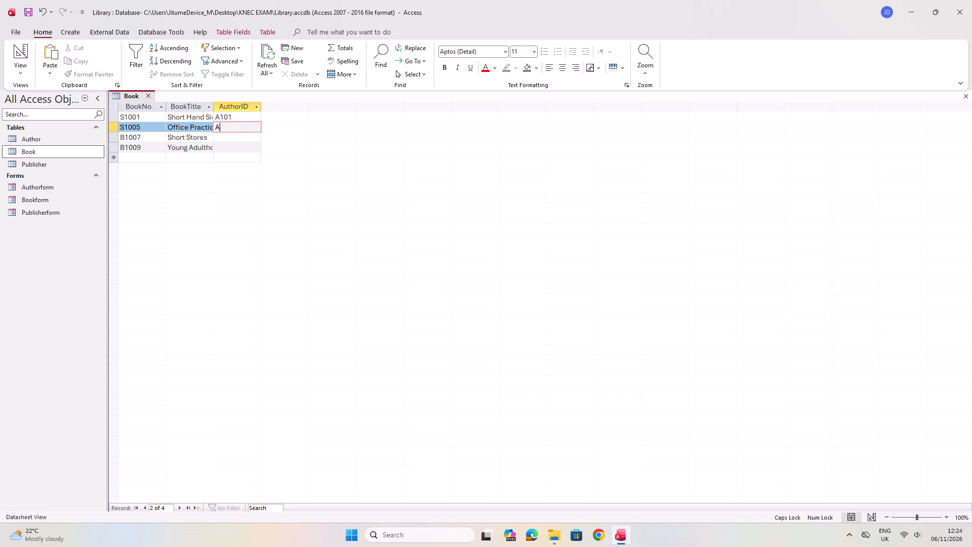
type("101")
key("Down")
key("a")
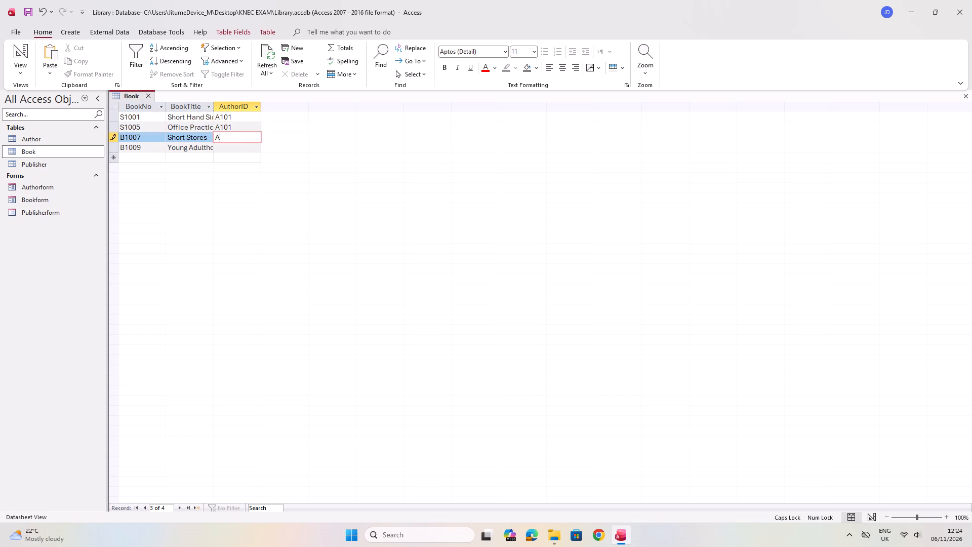
type("103")
key("Down")
type("A1")
key("0")
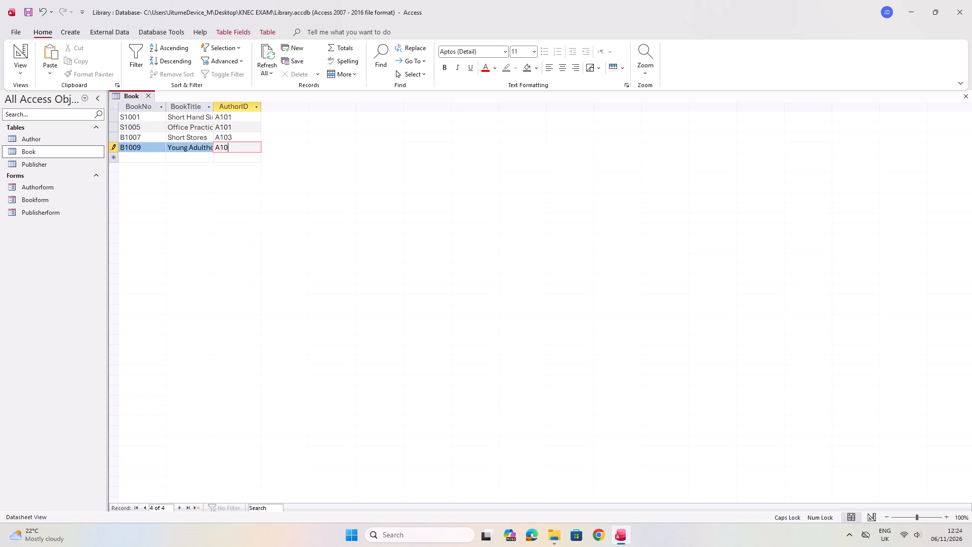
key("4")
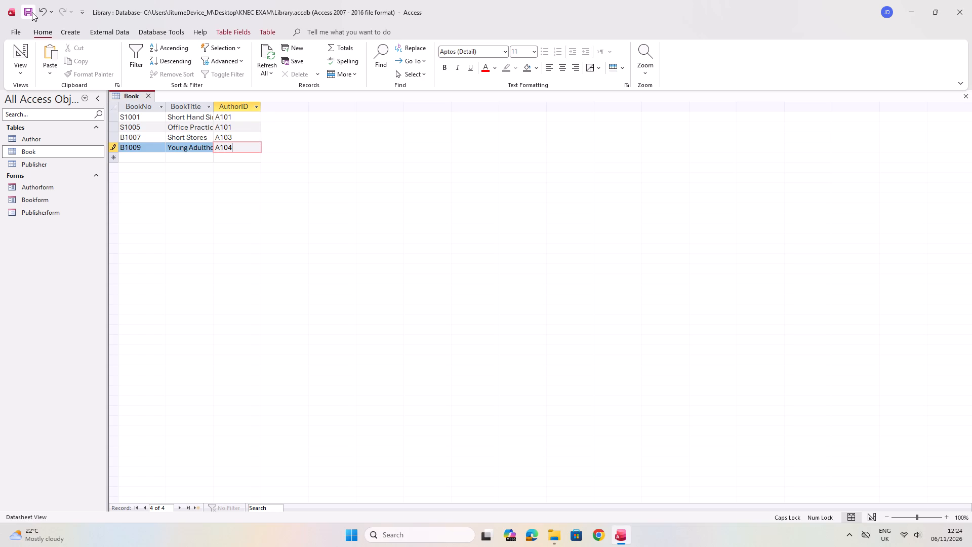
Save and close the Book table.
left_click(32, 12)
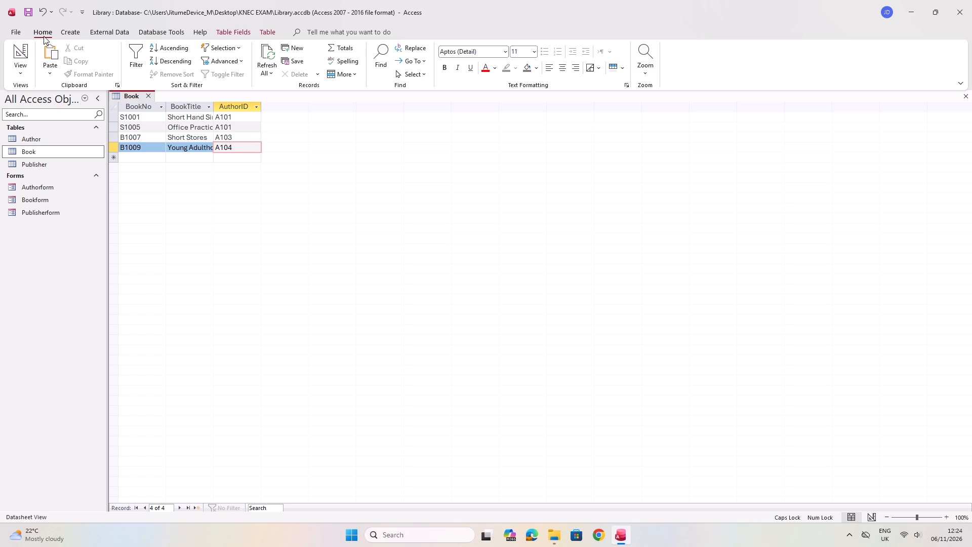
left_click(64, 33)
left_click(49, 34)
left_click(967, 97)
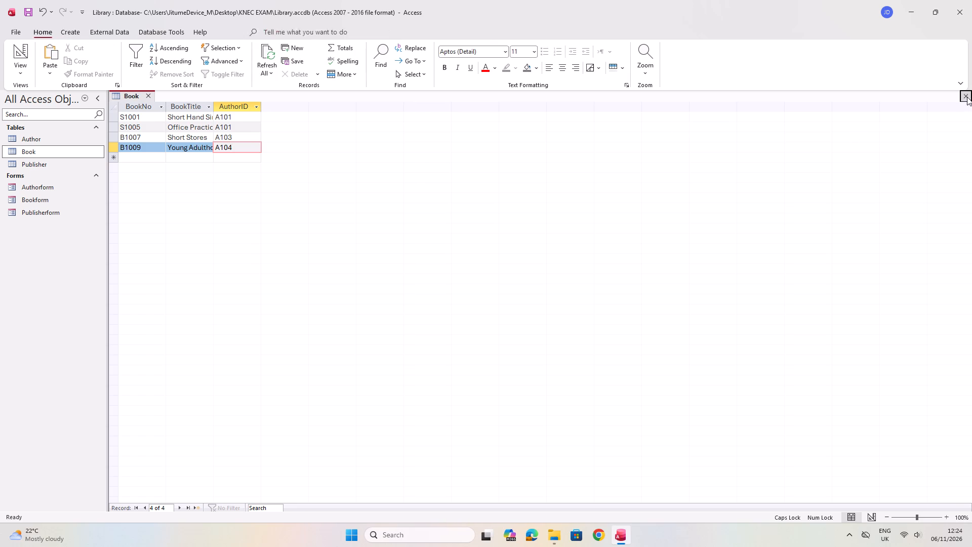
Open the Author table and enter A101, A103 and A104 as the AuthorID values of three records.
double_click(81, 138)
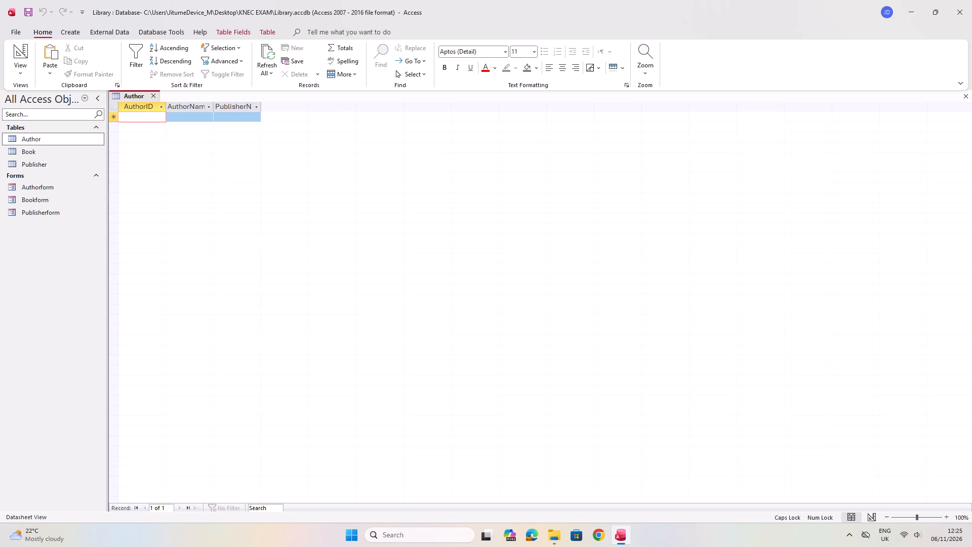
type("A101")
key("Down")
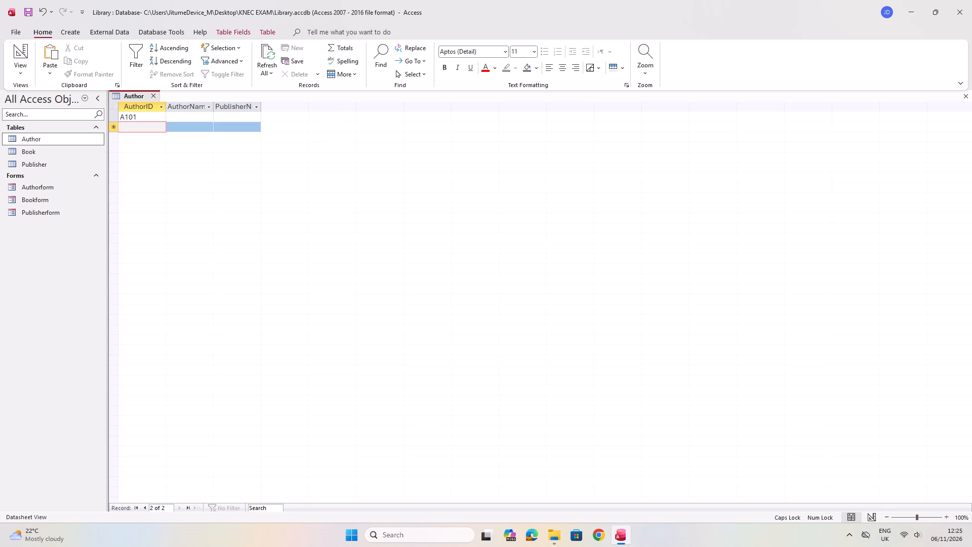
type("A1")
type("03")
key("Down")
type("A10")
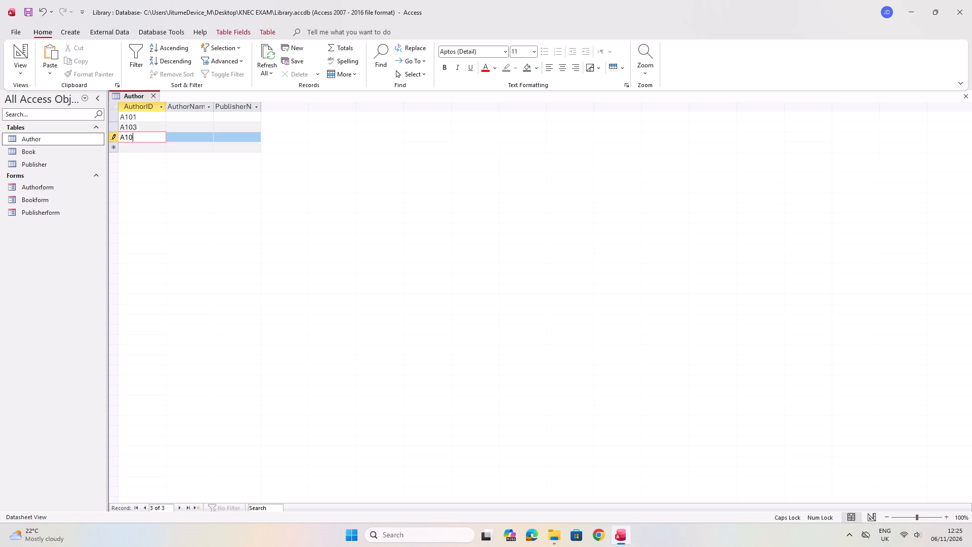
key("4")
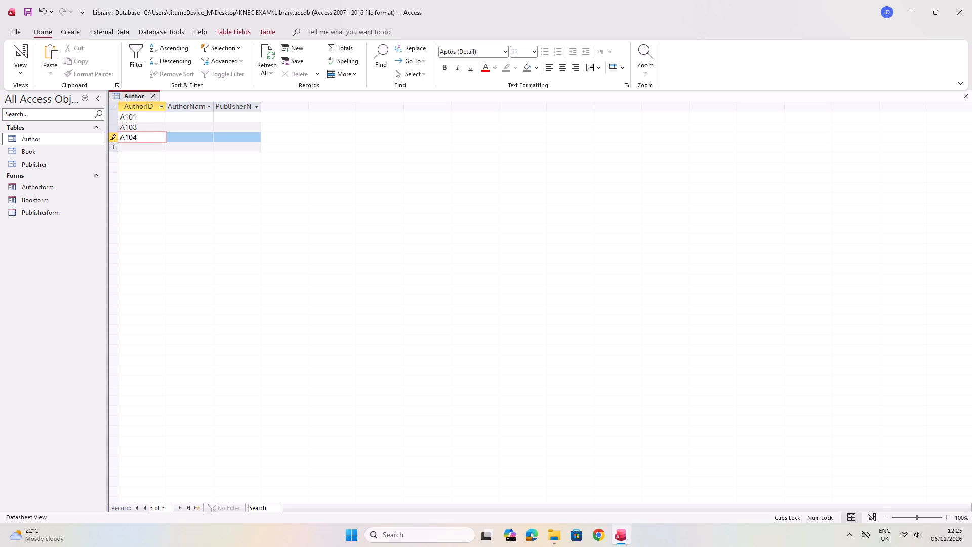
Enter each author's full name in the author name column for records A101, A103 and A104.
left_click(184, 118)
key("s")
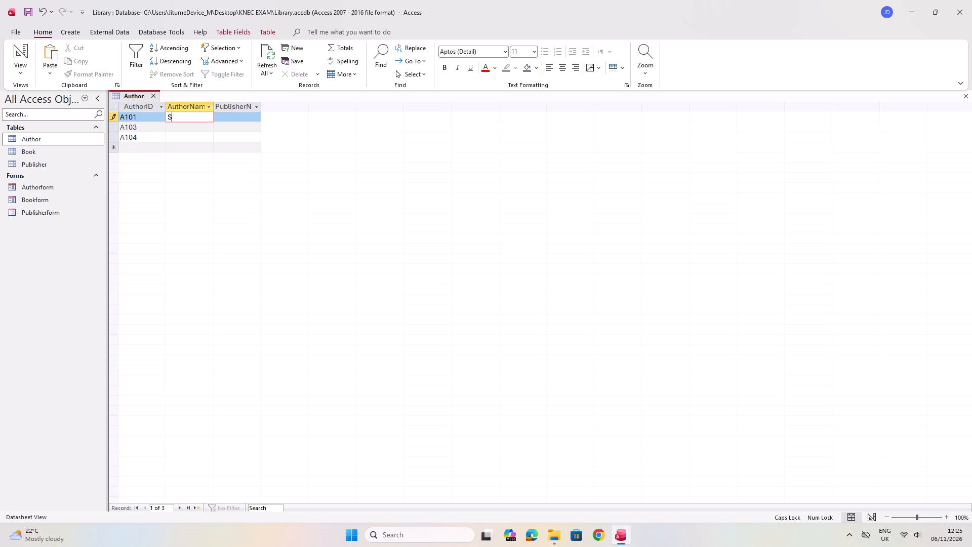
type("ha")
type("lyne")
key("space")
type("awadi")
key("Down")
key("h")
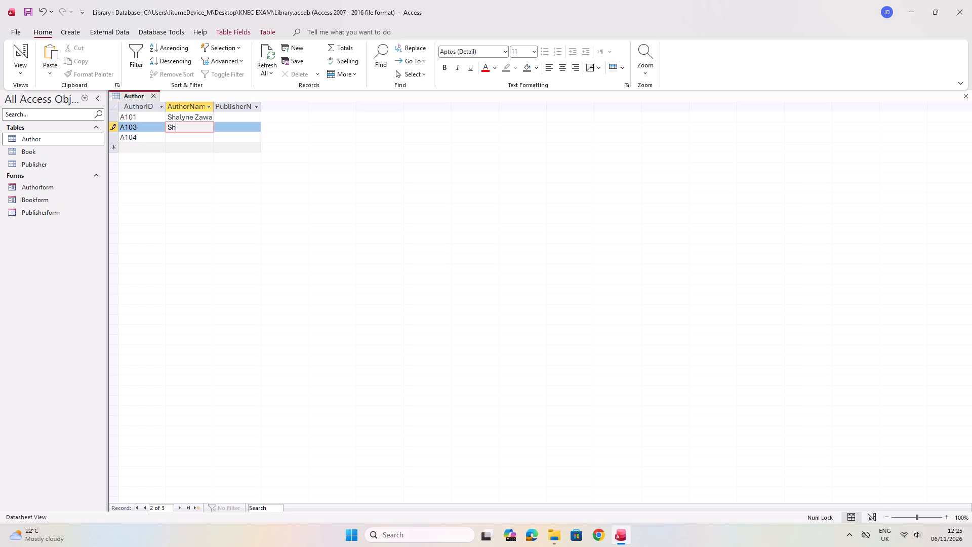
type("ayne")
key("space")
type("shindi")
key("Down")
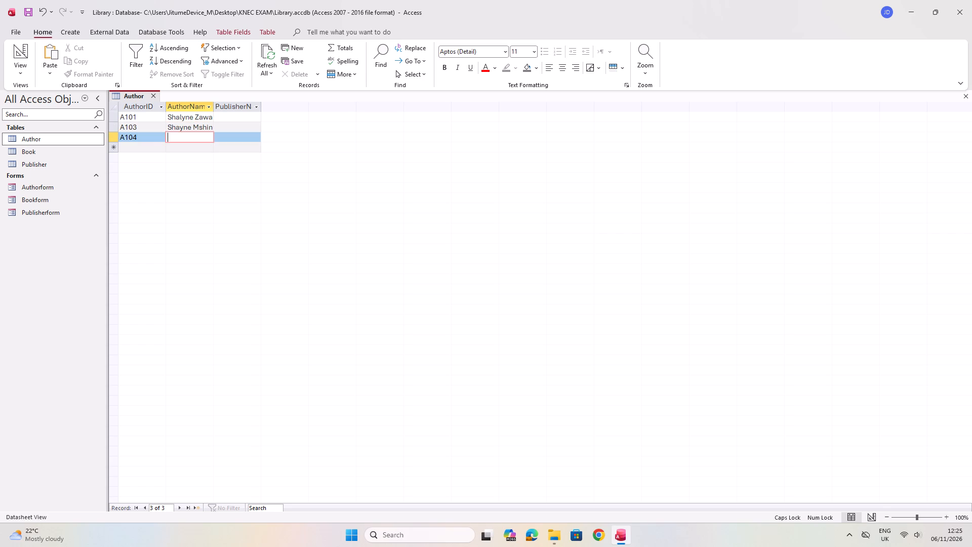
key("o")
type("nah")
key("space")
Enter the publisher codes P001, P002 and P001 for authors A101, A103 and A104 respectively.
left_click(229, 116)
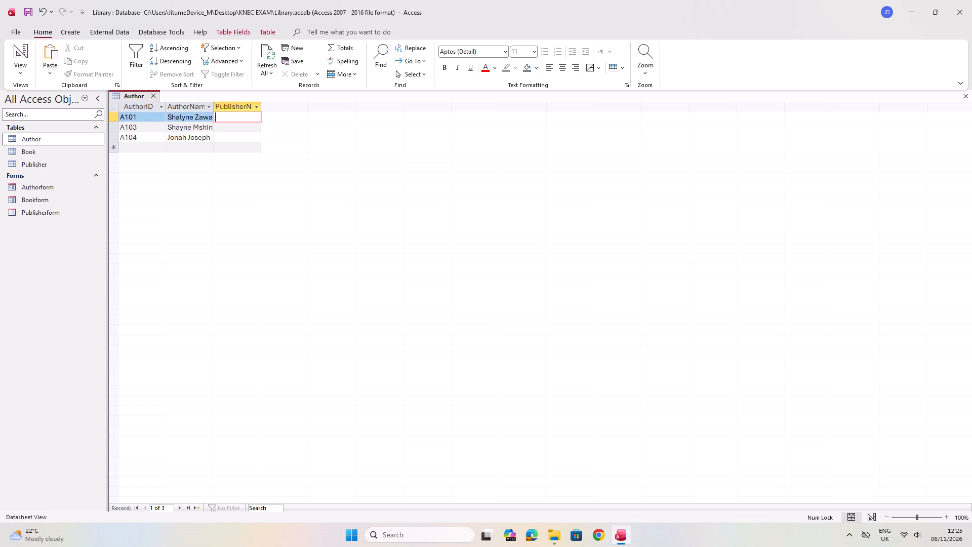
key("p")
type("001")
key("Down")
type("P002")
key("Down")
type("P00")
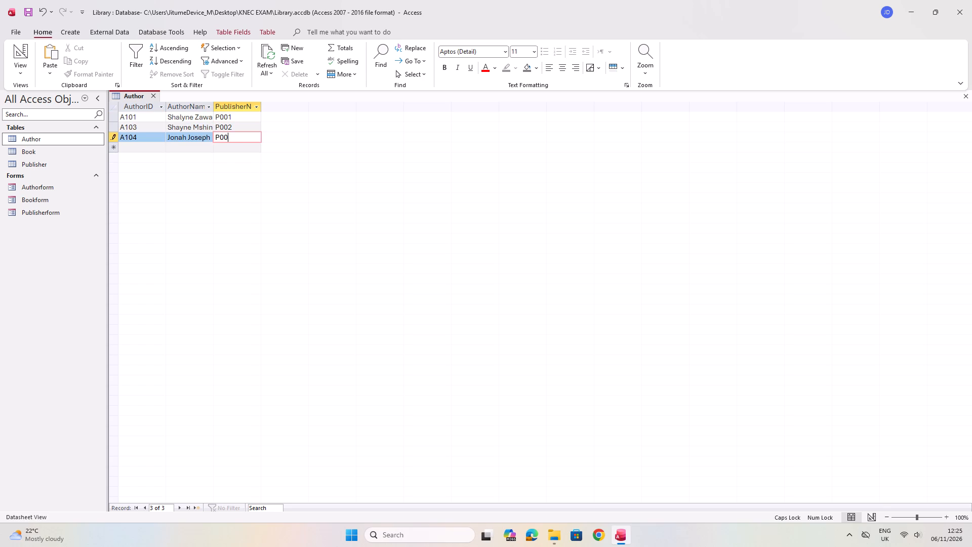
key("1")
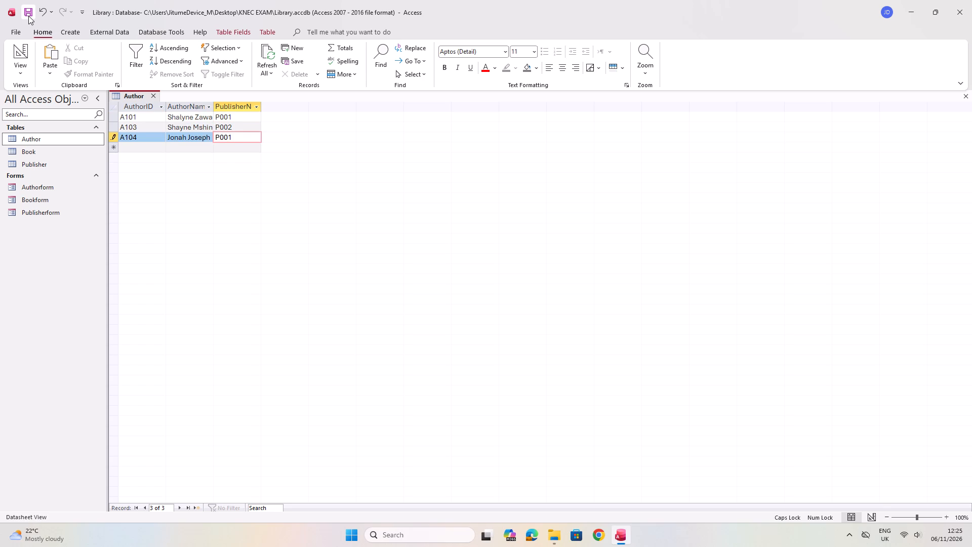
Save and close the Author table.
left_click(28, 15)
left_click(963, 97)
Open the Publisher table and enter P001 and P002 as the PublisherID values of two records.
double_click(44, 164)
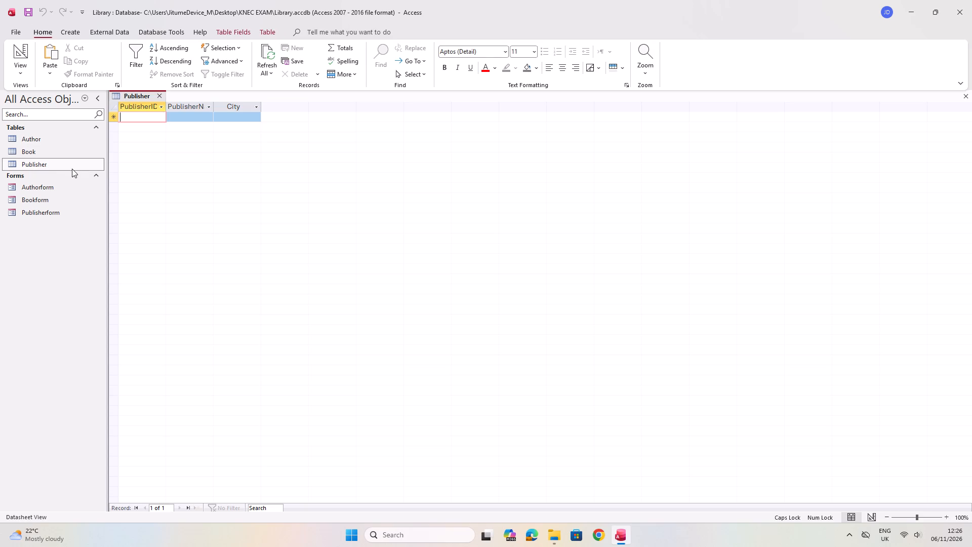
key("p")
type("001")
key("Down")
type("P00")
key("2")
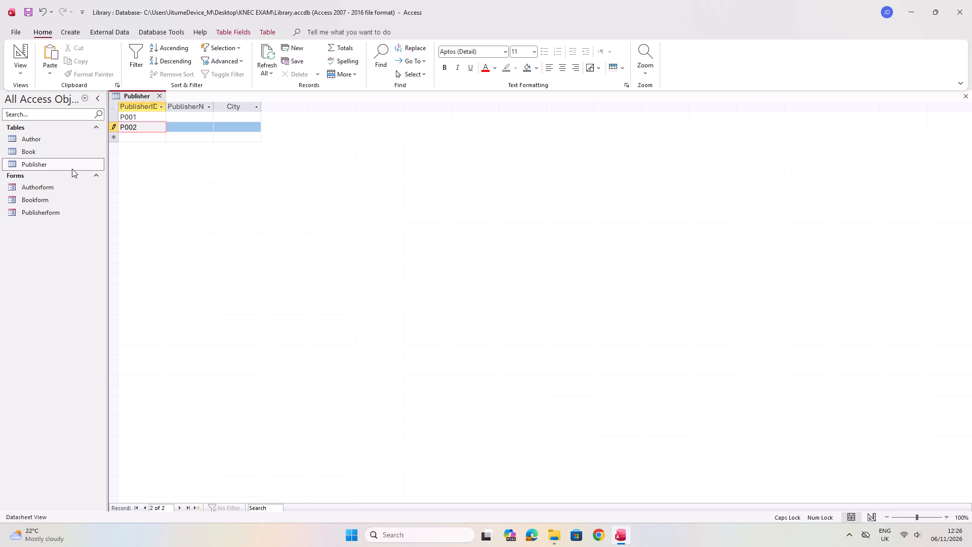
Enter First Lane and Book Sanitizers as the publisher names for P001 and P002 respectively.
left_click(175, 118)
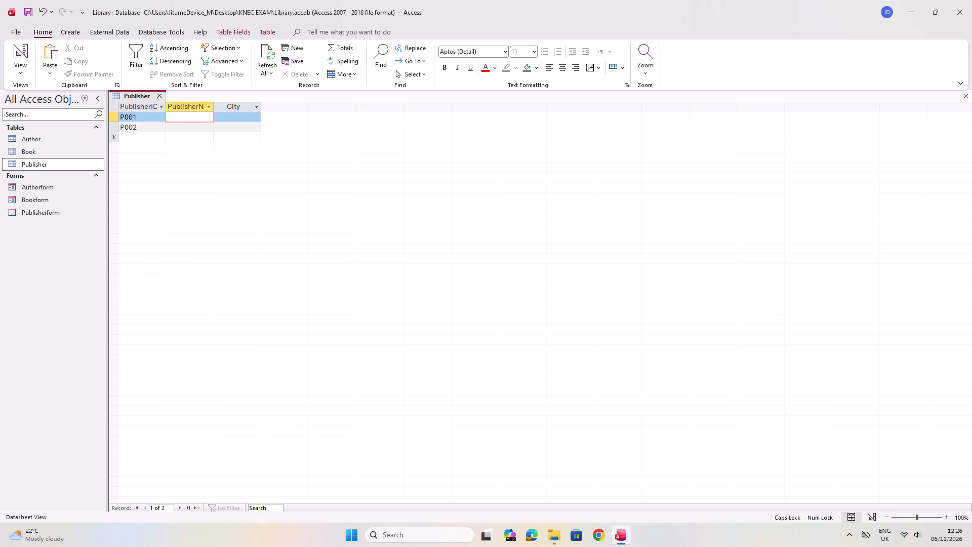
key("f")
key("i")
type("rst")
key("space")
key("Down")
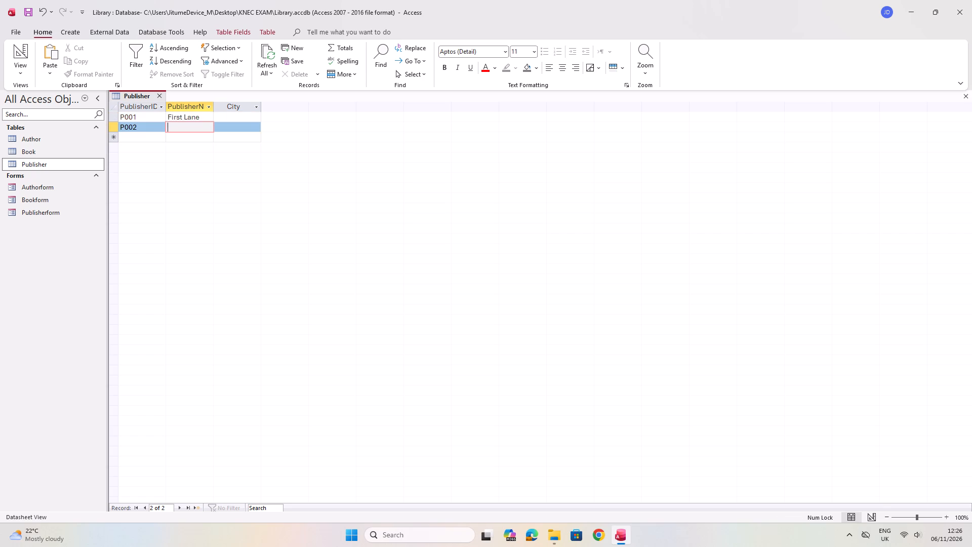
type("ook")
key("space")
key("s")
type("an")
type("iti")
type("ze")
type("rs")
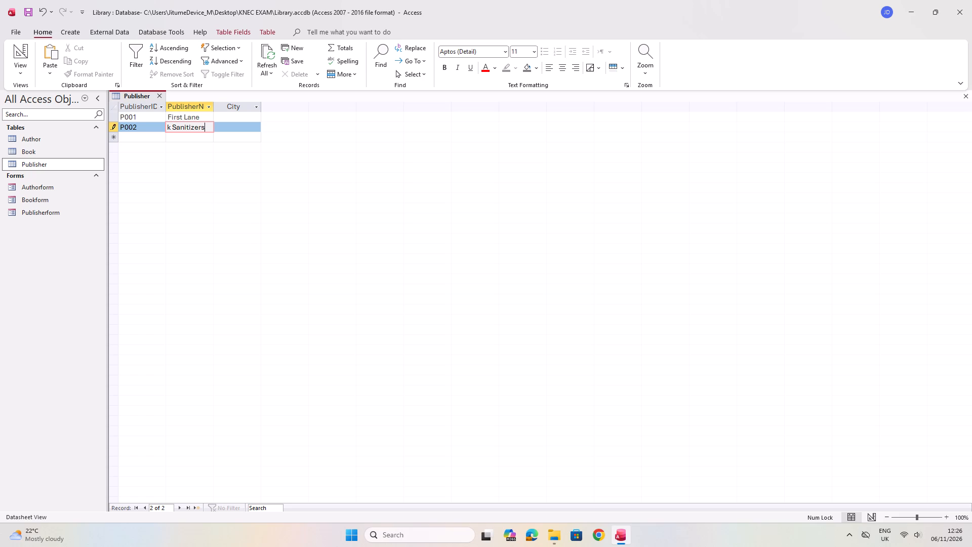
Enter Nairobi as the city for P001 and Kisumu as the city for P002.
left_click(229, 118)
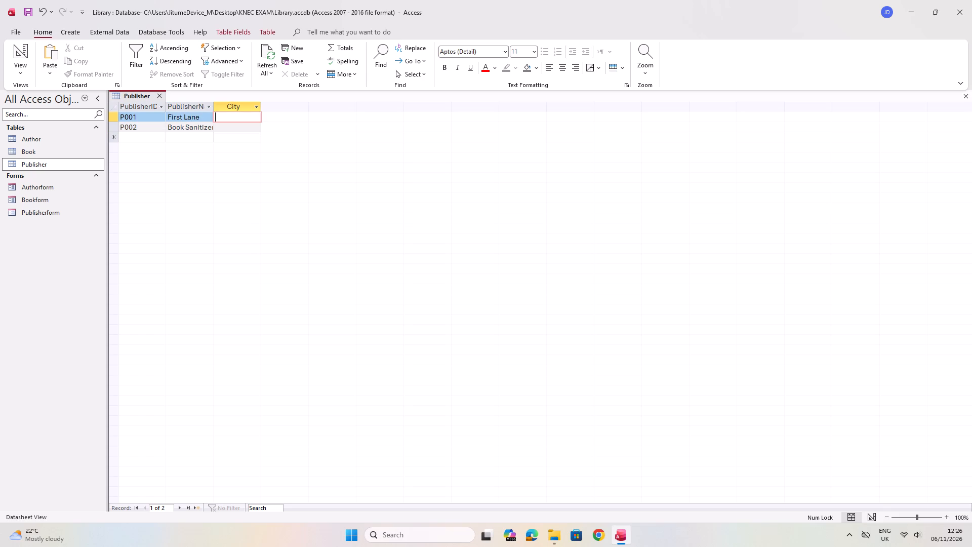
type("airobi")
key("Down")
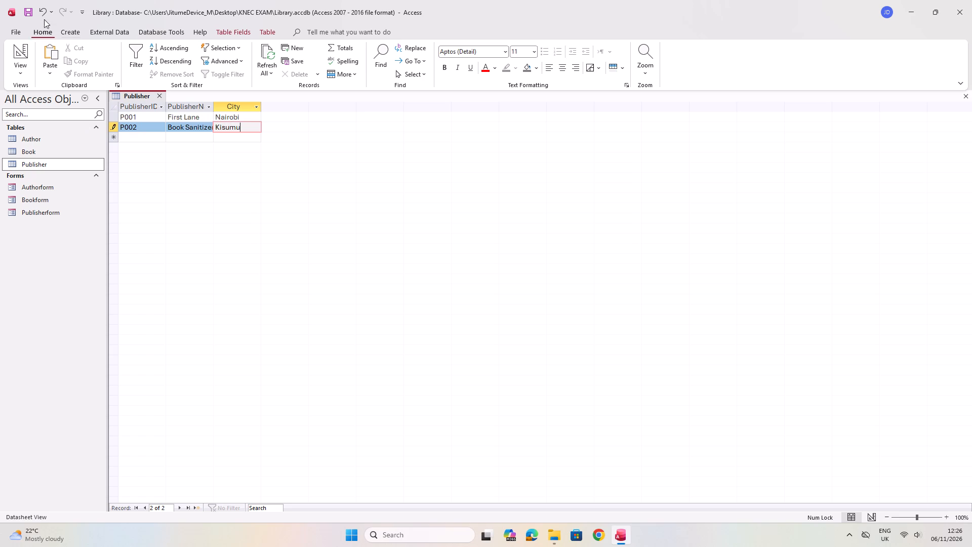
Save and close the Publisher table.
left_click(27, 14)
left_click(964, 96)
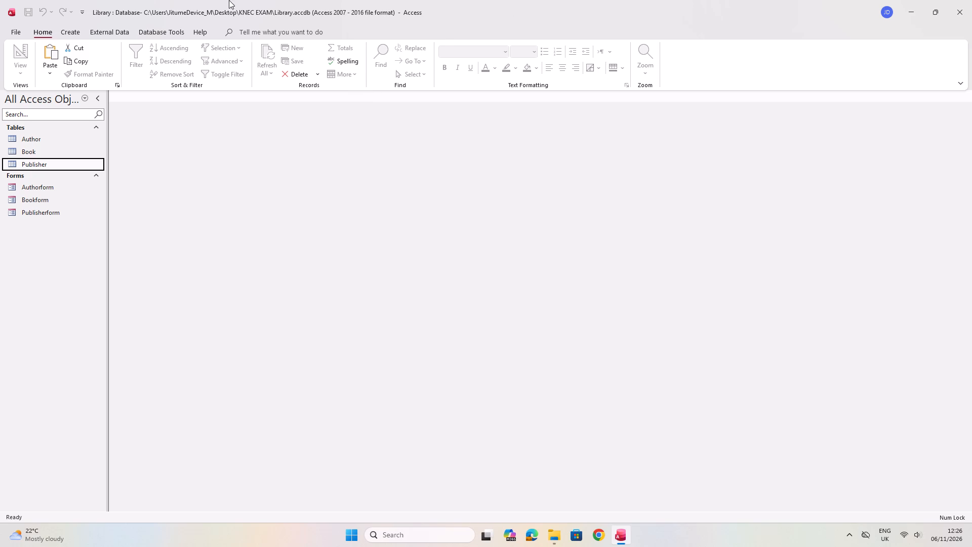
Start a new query with the Simple Query Wizard and add the BookTitle field from the Book table.
left_click(63, 31)
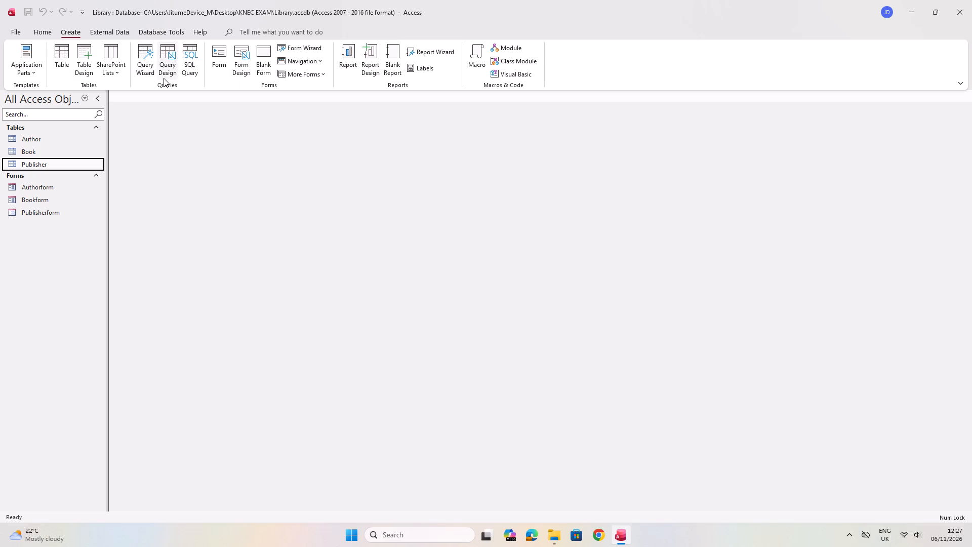
left_click(141, 61)
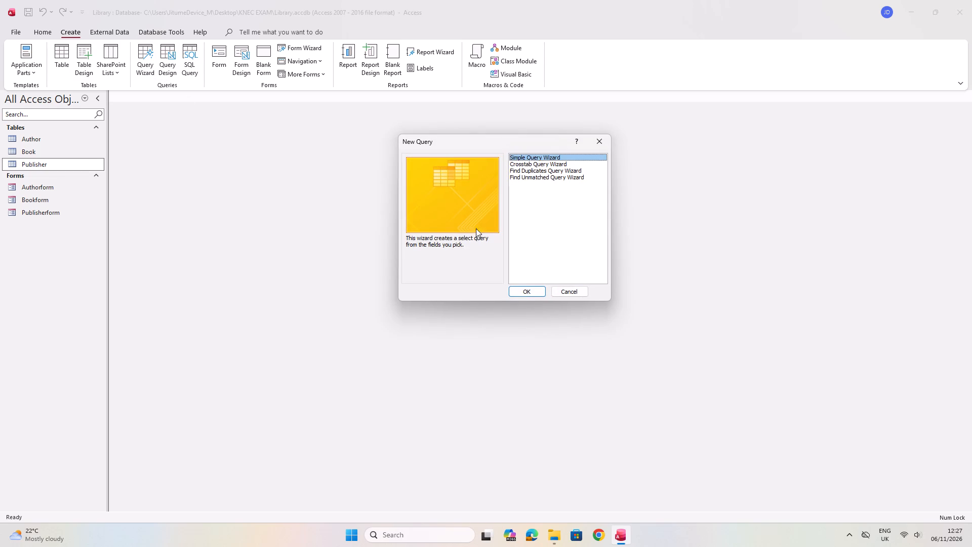
left_click(531, 292)
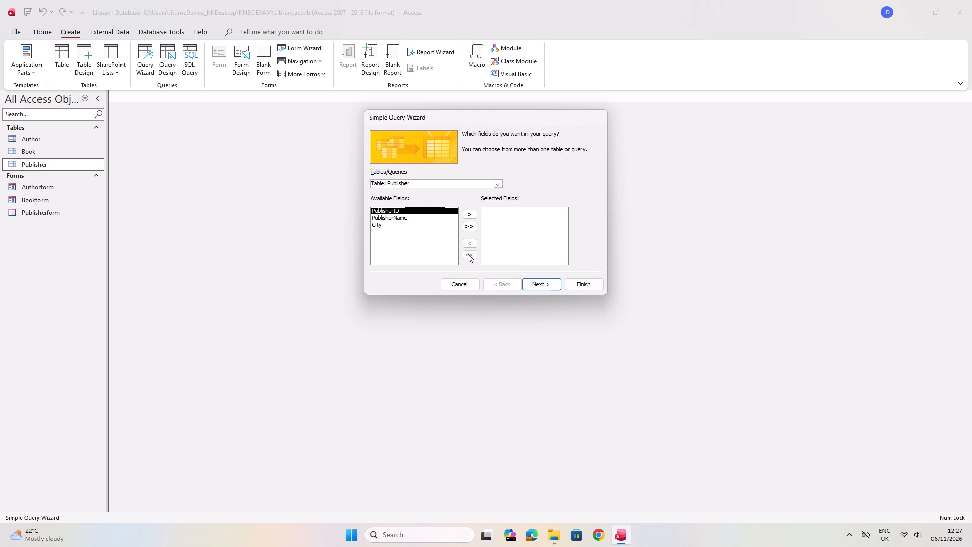
double_click(426, 220)
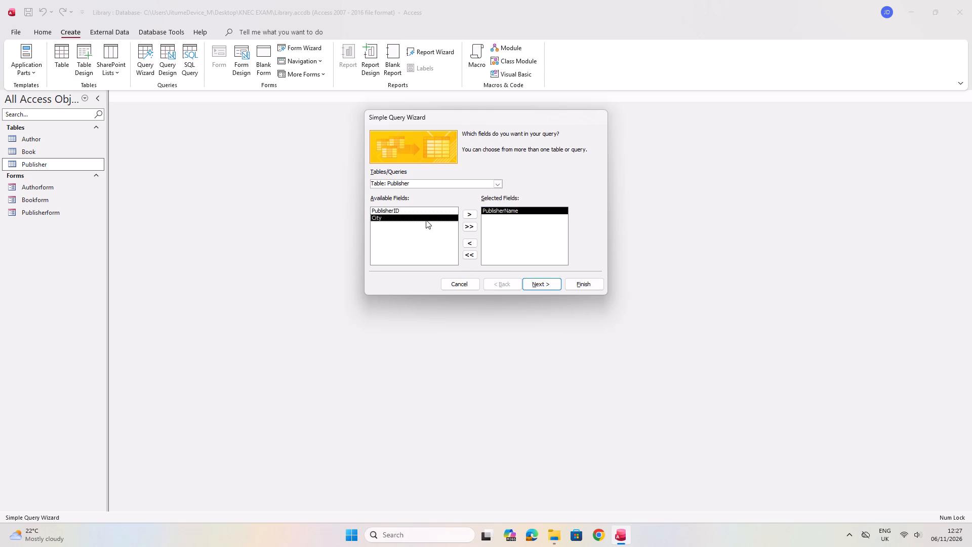
left_click(471, 246)
left_click(499, 182)
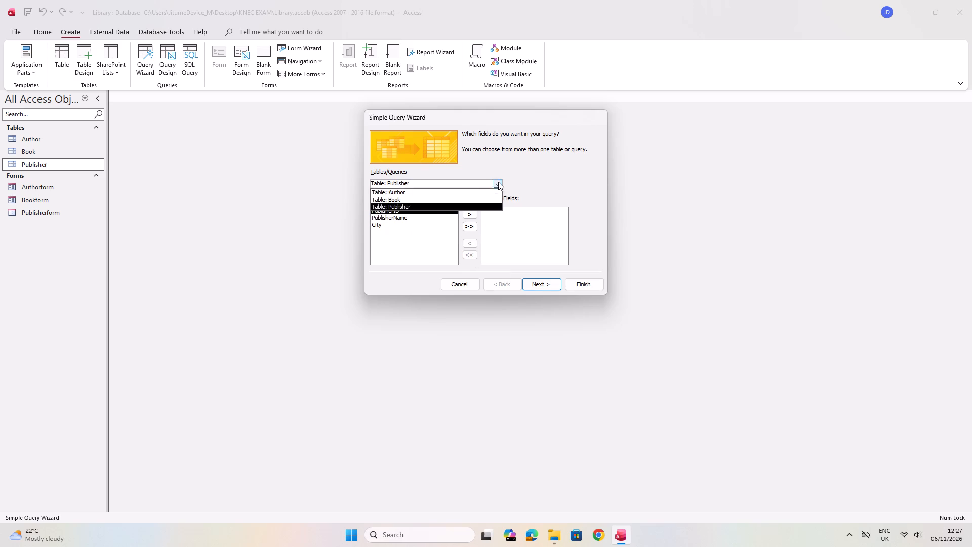
left_click(442, 202)
left_click(401, 218)
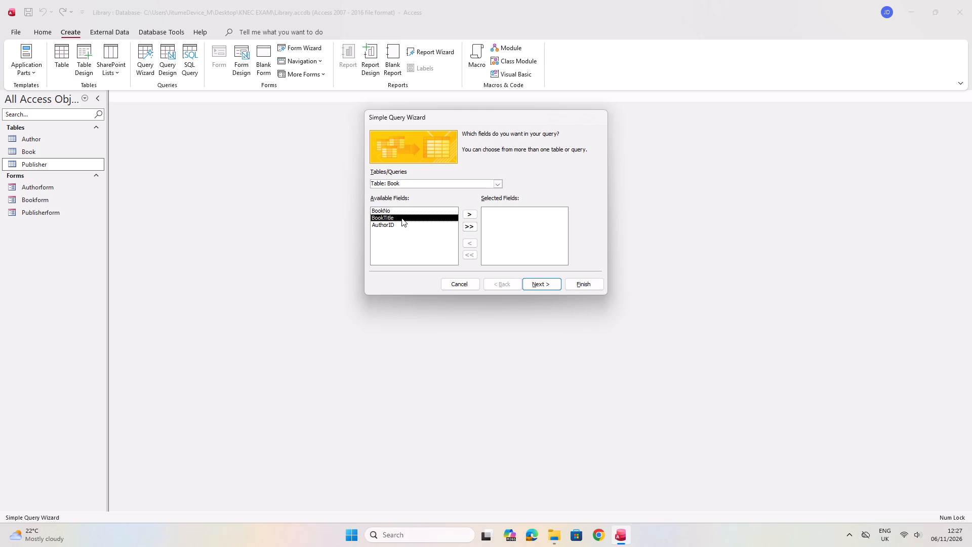
left_click(469, 218)
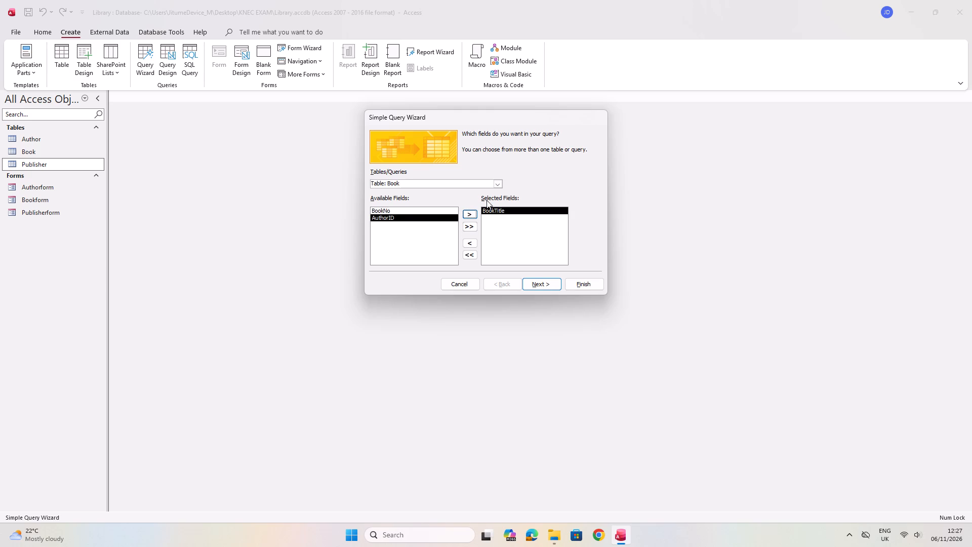
Add the AuthorName and PublisherName fields from the Author table to the query.
left_click(497, 180)
left_click(453, 194)
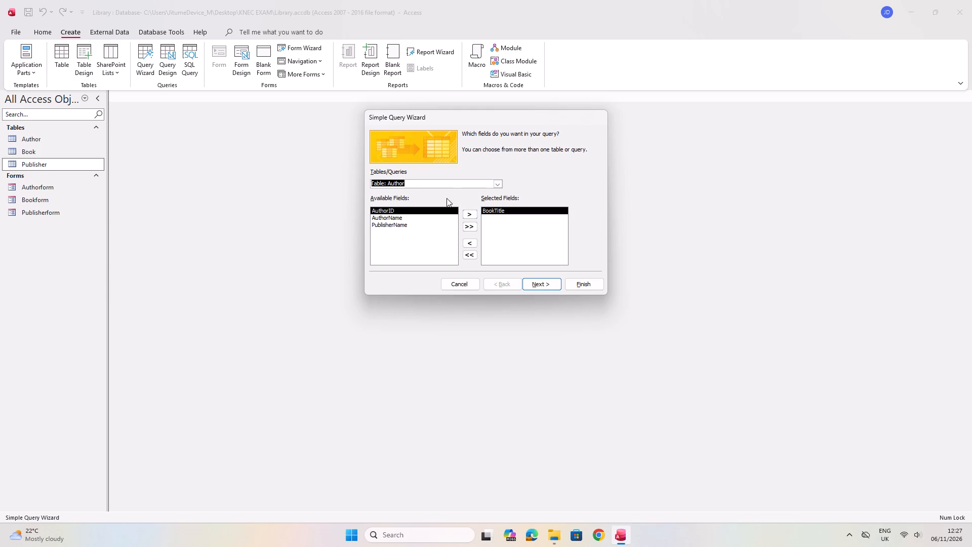
left_click(429, 216)
left_click(465, 216)
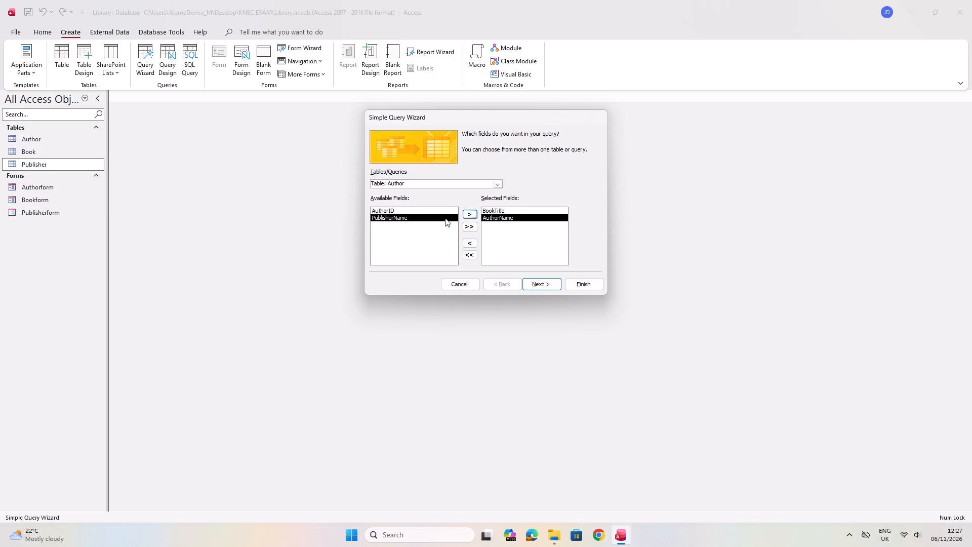
left_click(465, 214)
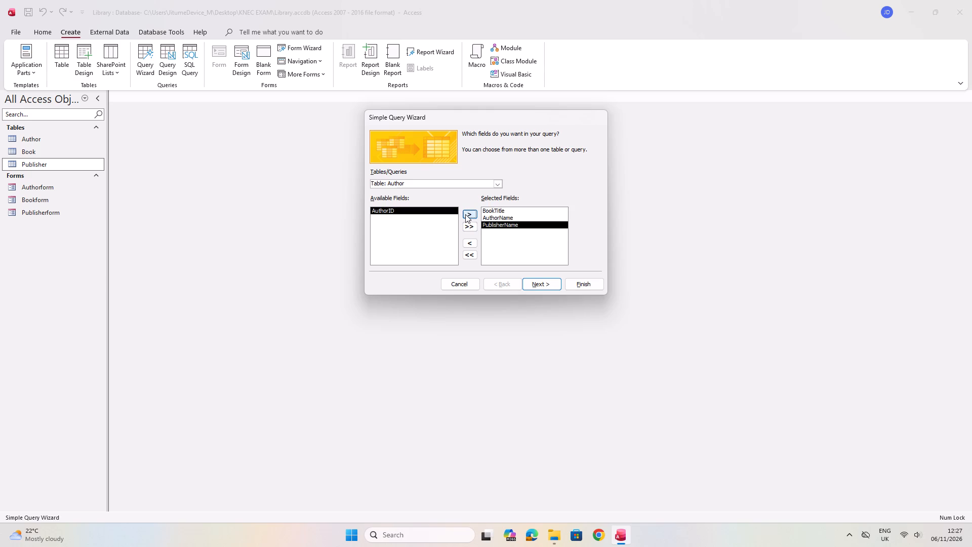
Add the City field from the Publisher table and complete the query's field selection.
left_click(498, 182)
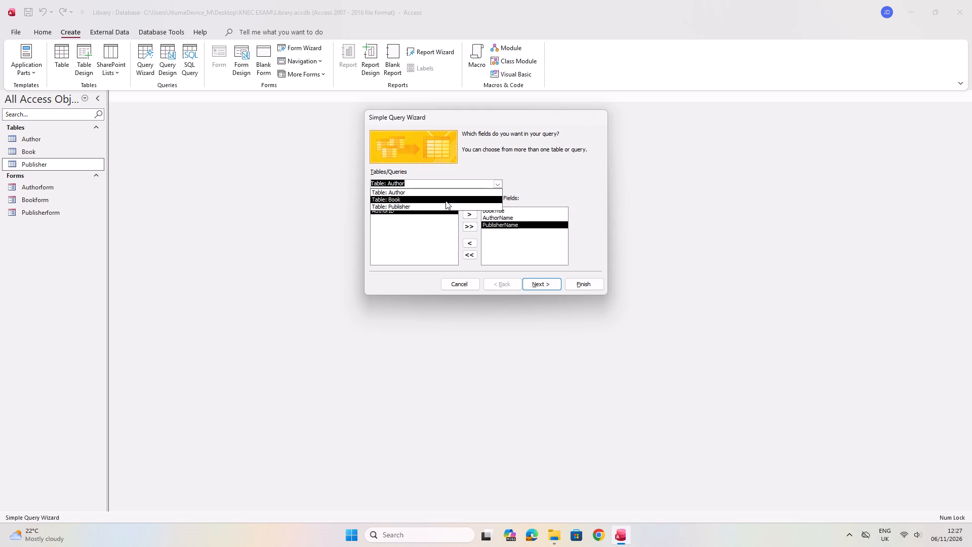
left_click(445, 201)
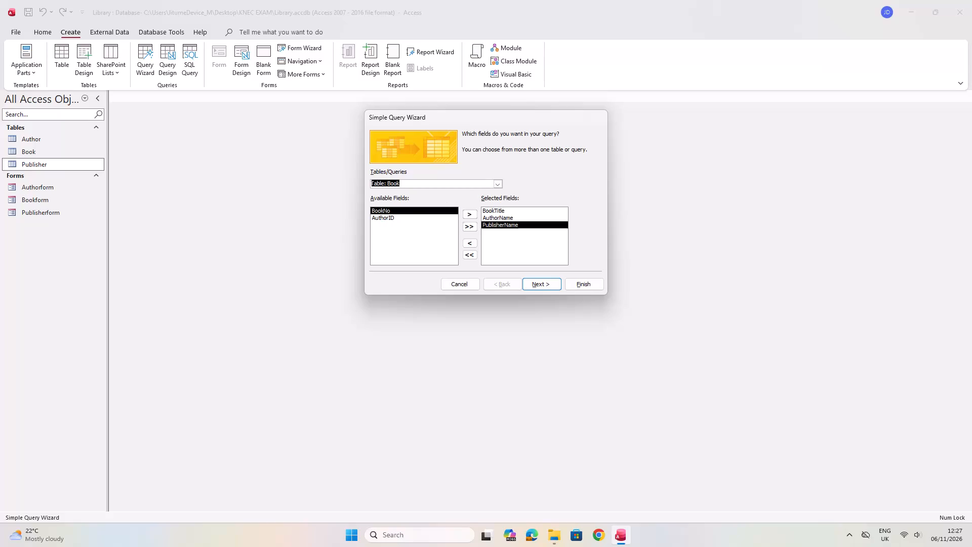
left_click(496, 183)
left_click(456, 205)
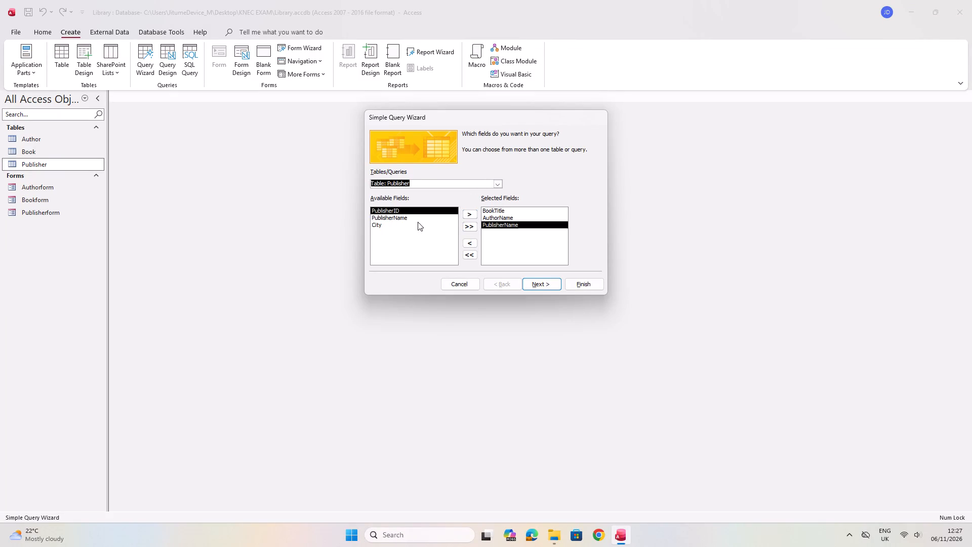
left_click(418, 222)
left_click(465, 211)
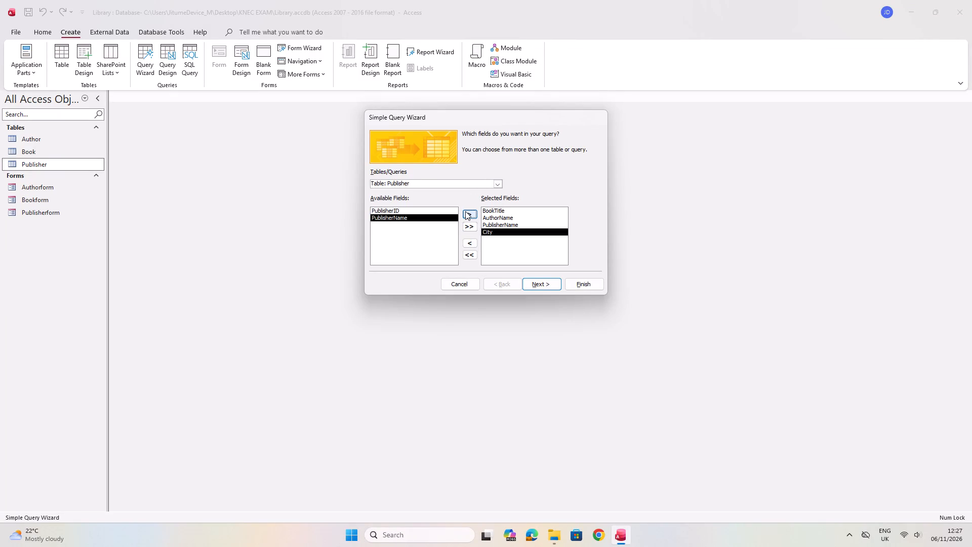
left_click(542, 284)
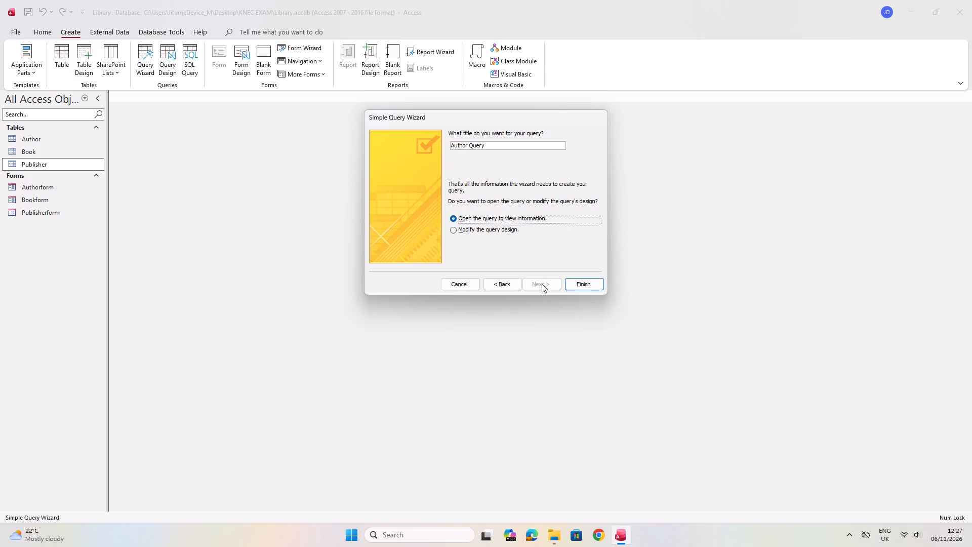
Title the query BookQry and finish the wizard with the option to modify the query design.
left_click(485, 147)
key("BackSpace")
key("BackSpace")
key("BackSpace")
key("BackSpace")
key("BackSpace")
key("BackSpace")
key("BackSpace")
key("BackSpace")
key("BackSpace")
key("BackSpace")
key("BackSpace")
key("BackSpace")
key("BackSpace")
key("BackSpace")
key("BackSpace")
key("BackSpace")
key("BackSpace")
key("BackSpace")
key("BackSpace")
key("BackSpace")
key("a")
key("BackSpace")
key("b")
type("ook")
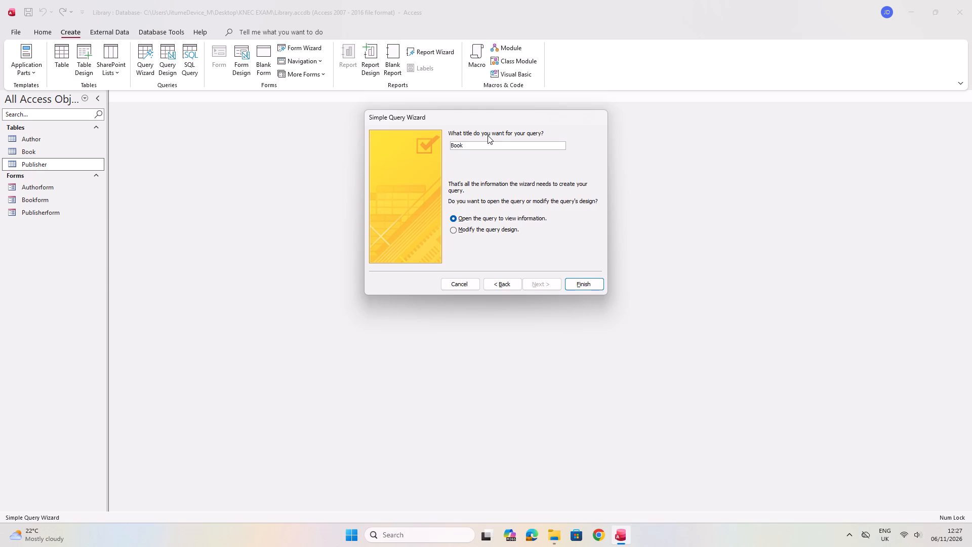
key("q")
type("ry")
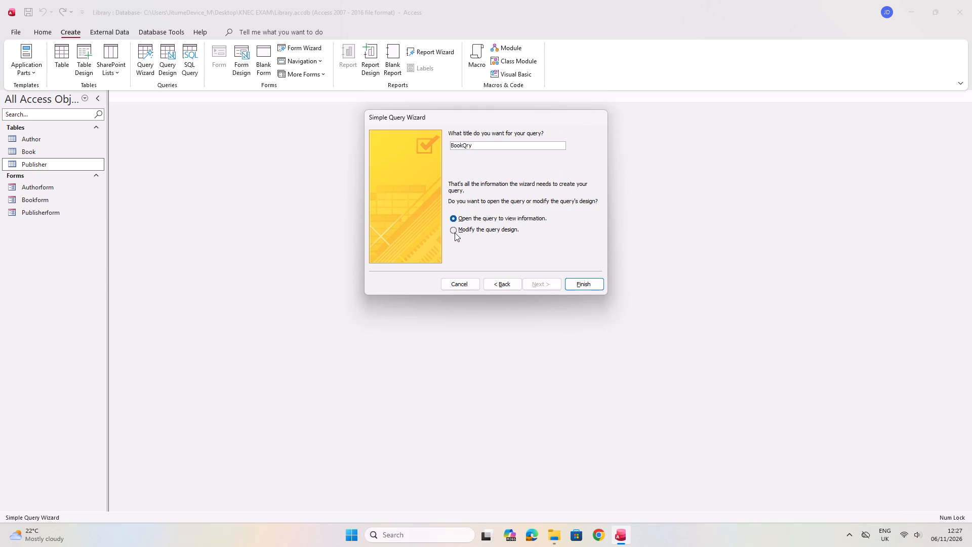
left_click(455, 231)
left_click(571, 284)
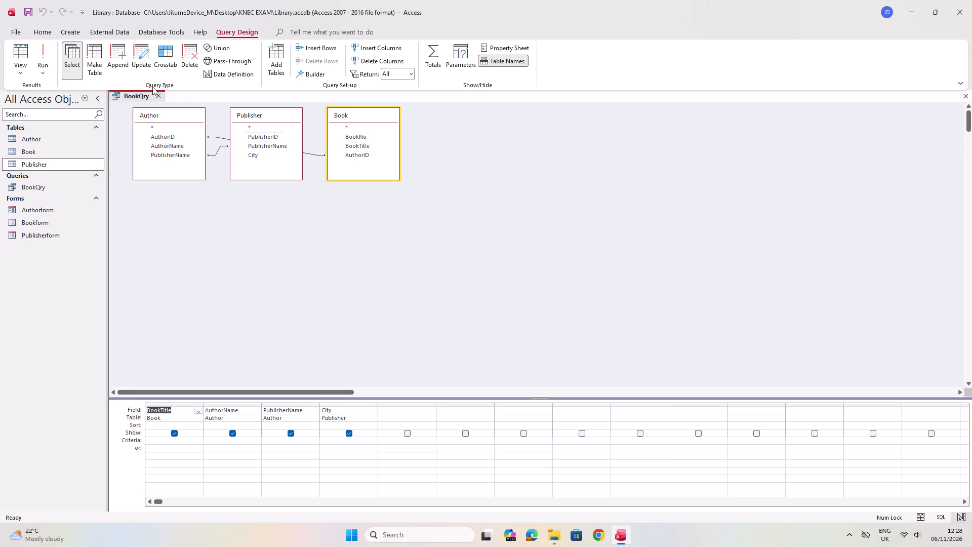
Save and close the BookQry query.
left_click(29, 13)
left_click(968, 96)
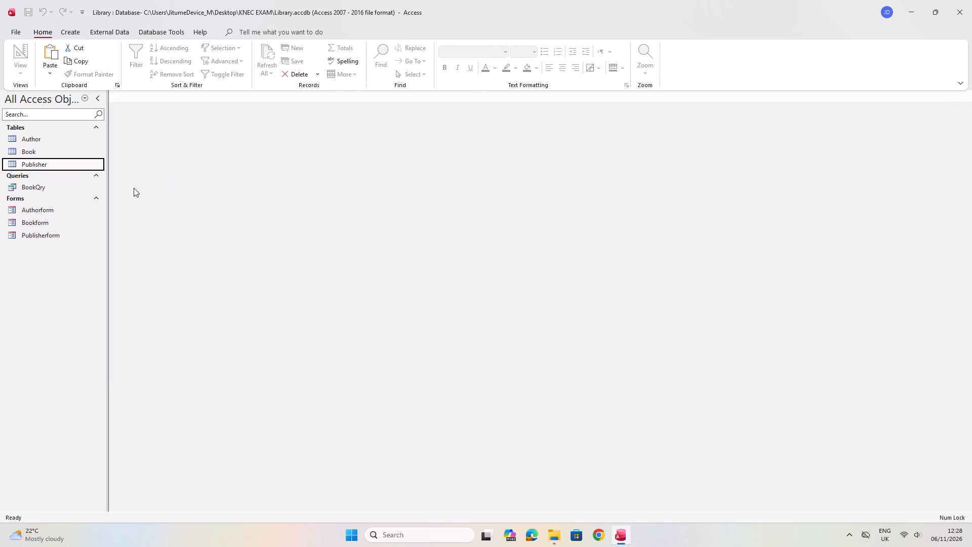
Start a wizard-built report on BookQry with all its fields, without grouping or sorting, keeping the tabular portrait layout.
left_click(66, 188)
left_click(72, 35)
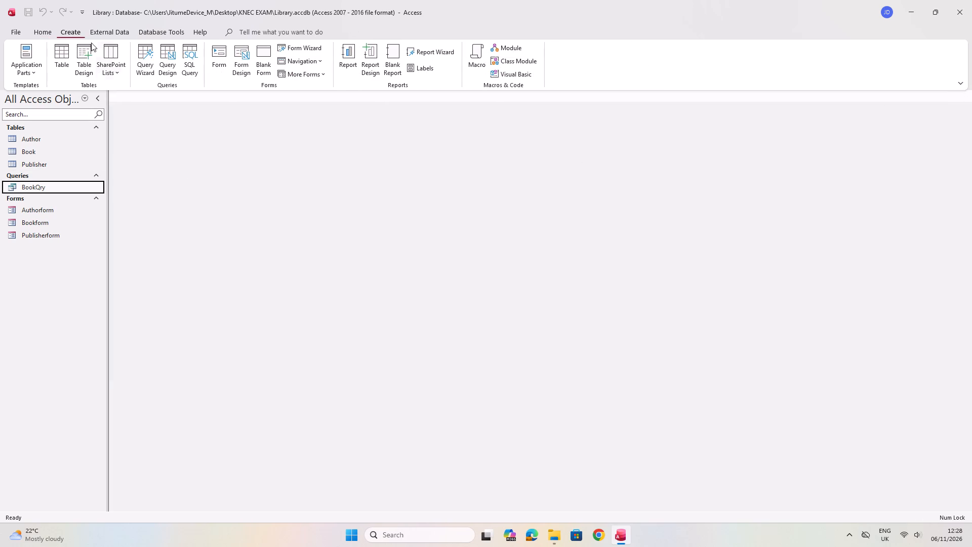
left_click(447, 53)
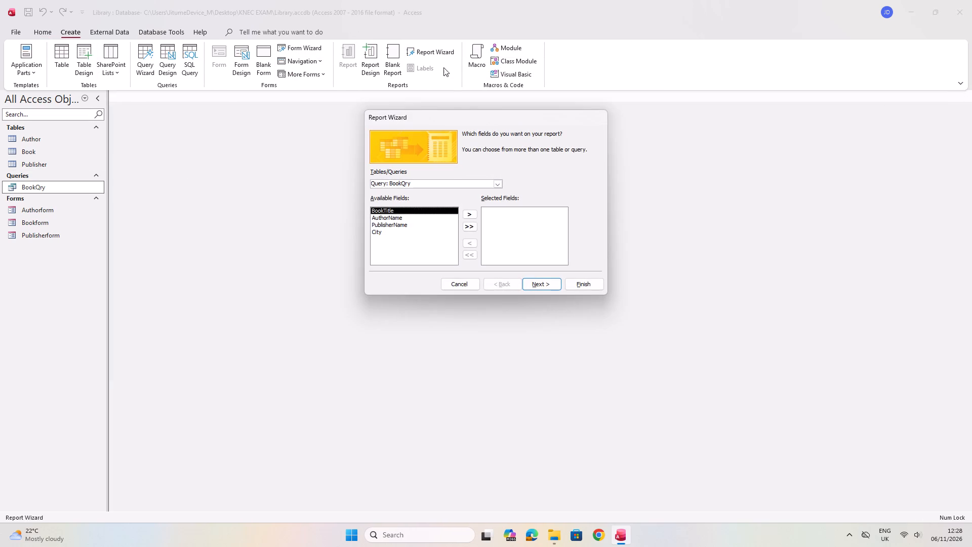
left_click(469, 225)
left_click(542, 284)
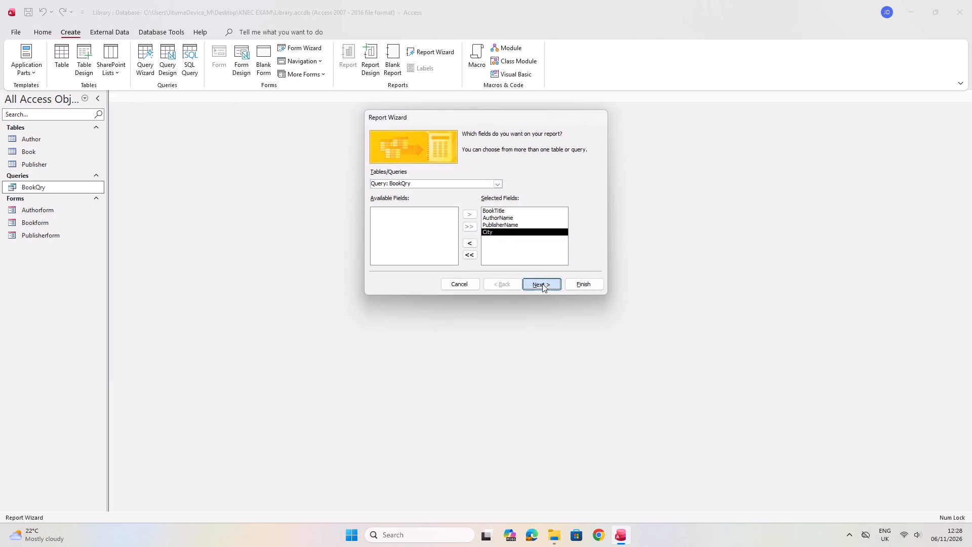
left_click(542, 284)
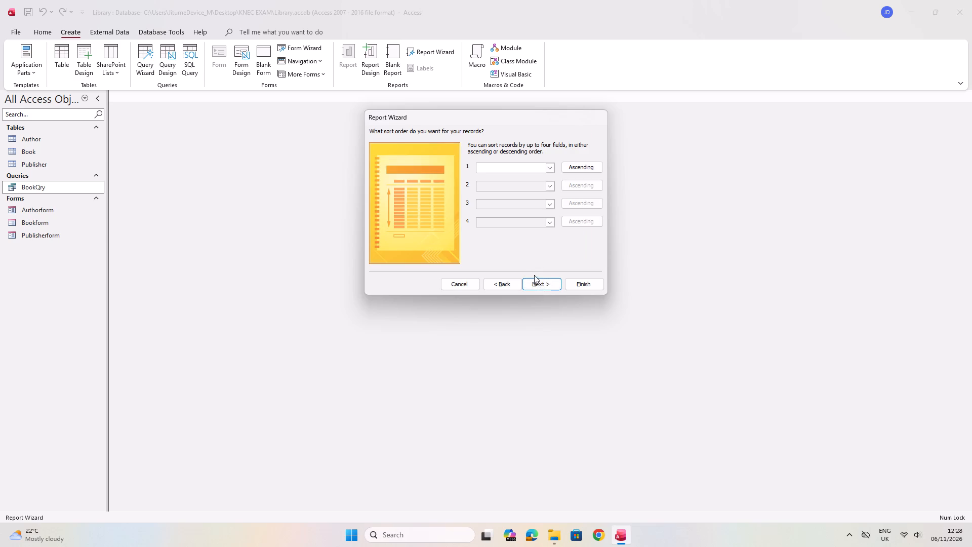
left_click(536, 281)
left_click(537, 282)
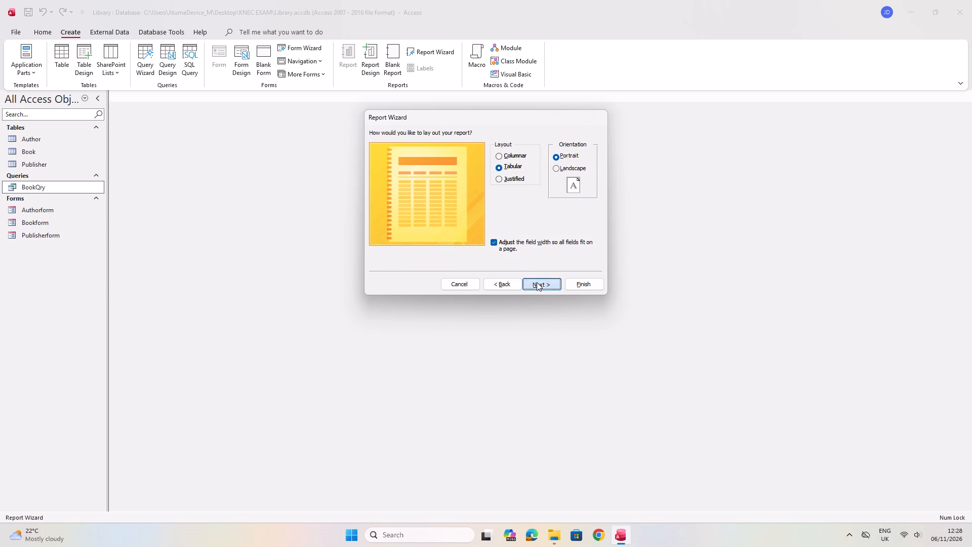
Title the report Bookrpt and finish the wizard with the option to modify the report's design.
left_click(482, 146)
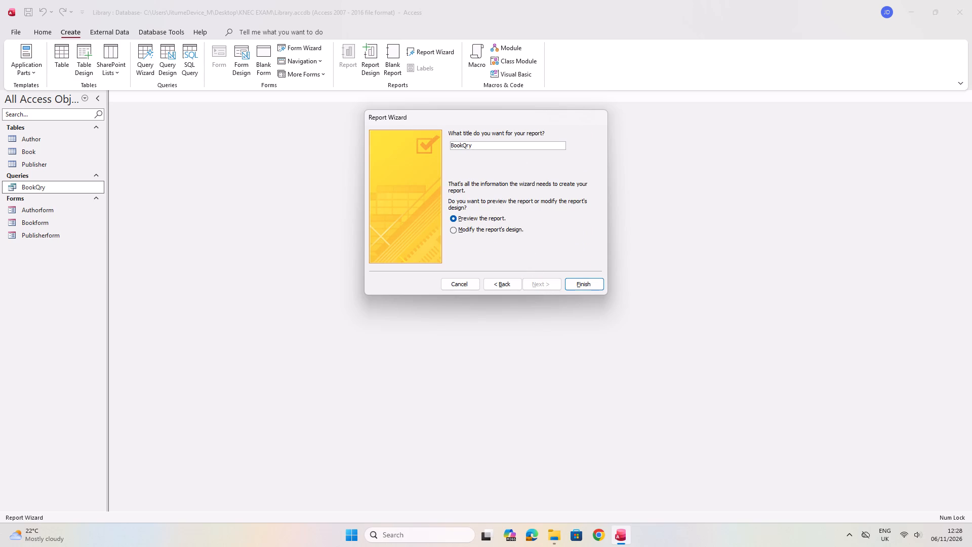
key("BackSpace")
key("BackSpace")
key("BackSpace")
type("rpt")
left_click(452, 230)
left_click(592, 291)
left_click(587, 288)
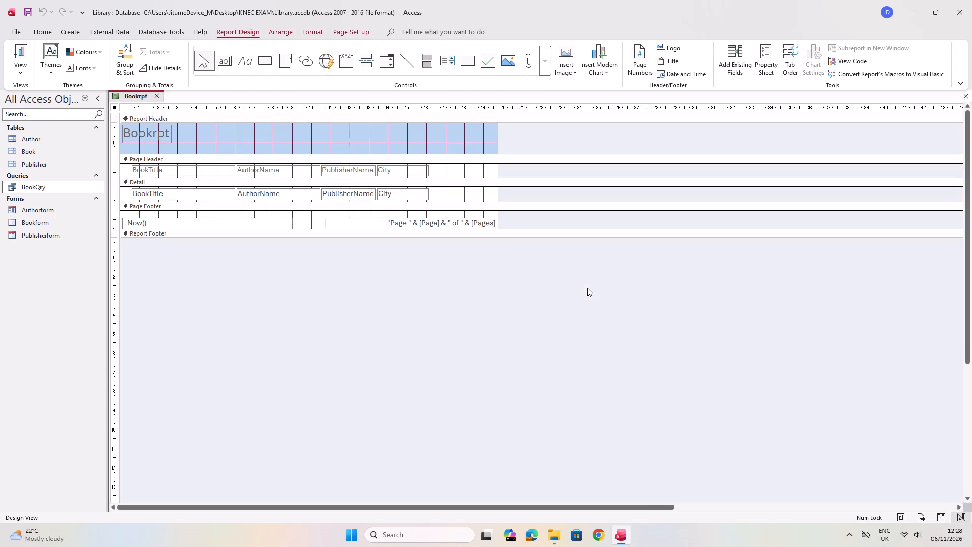
Save and close the Bookrpt report.
left_click(28, 15)
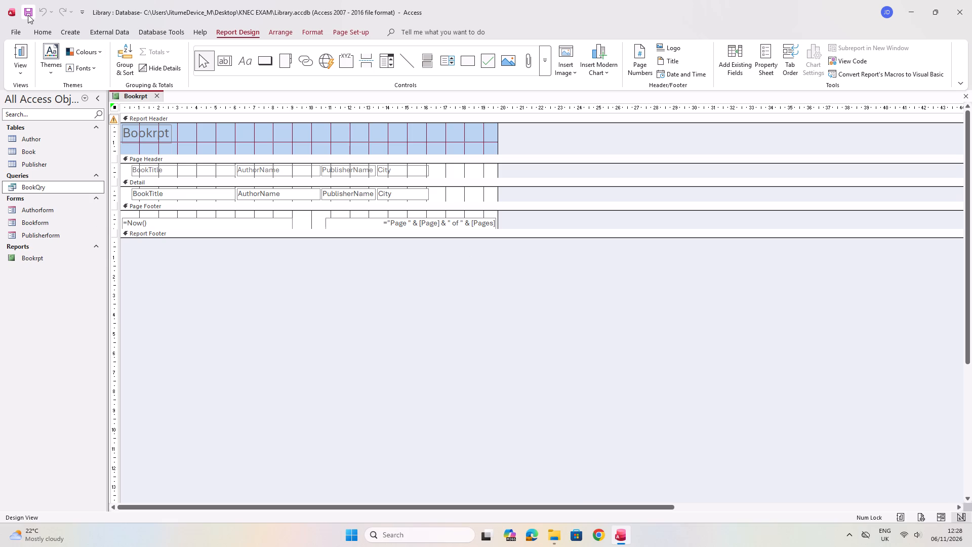
left_click(966, 97)
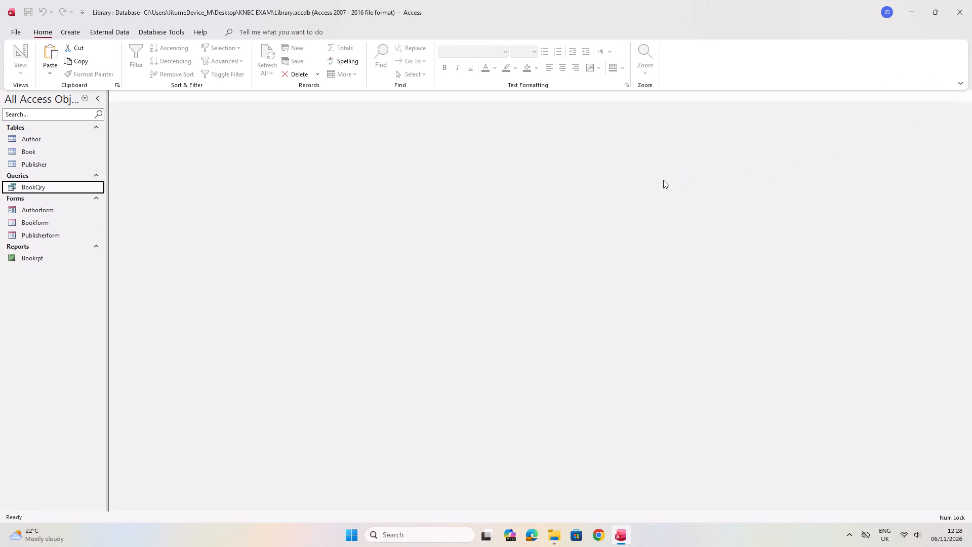
Open the Bookrpt report and the BookQry query to check their contents.
double_click(48, 255)
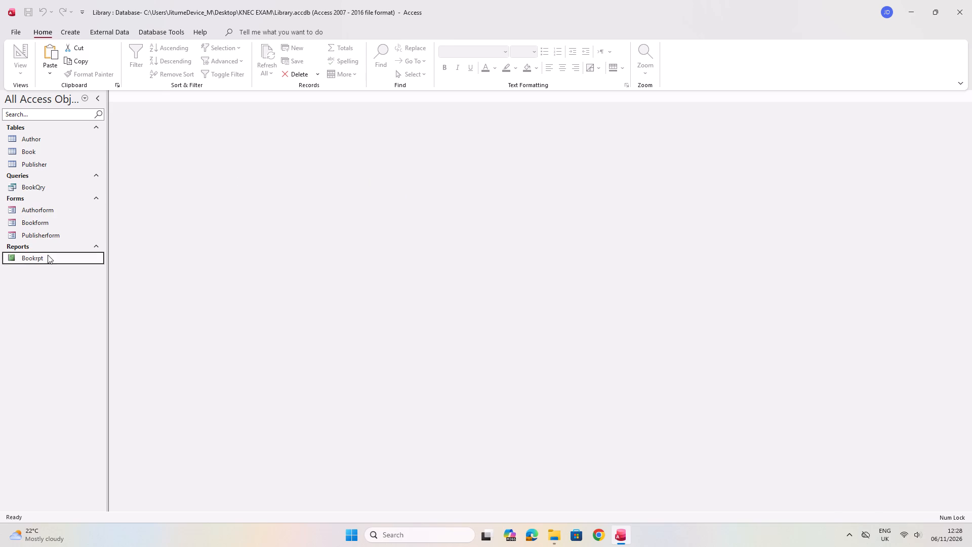
left_click(155, 127)
right_click(166, 127)
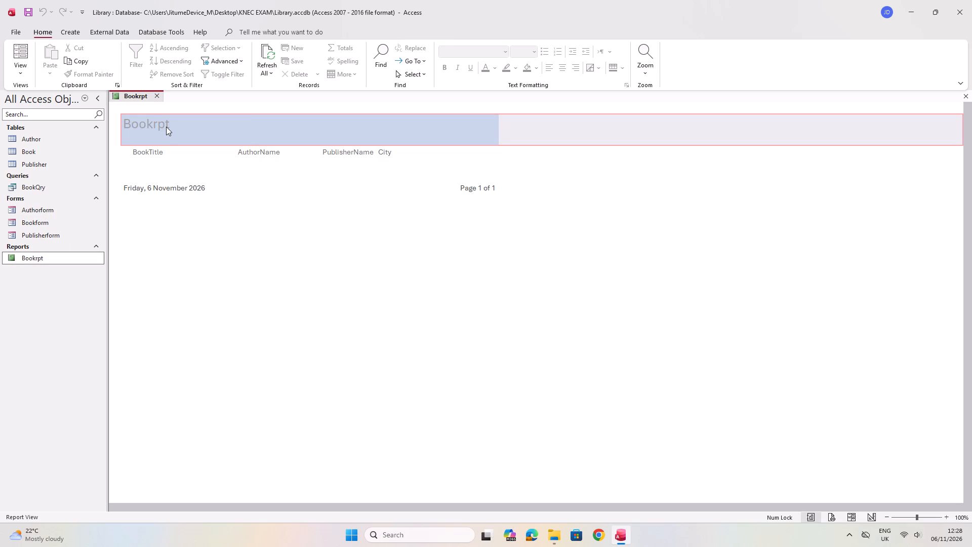
double_click(274, 125)
double_click(274, 125)
double_click(77, 192)
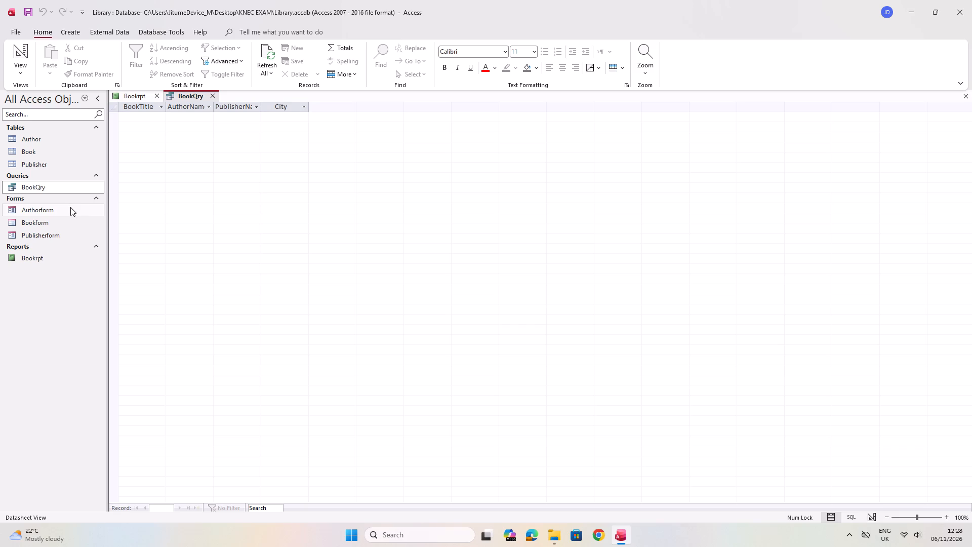
Return to Bookrpt, switch it to Design View and change the report header title to "FIRST LANE PUBLISHER BOOKS".
double_click(67, 259)
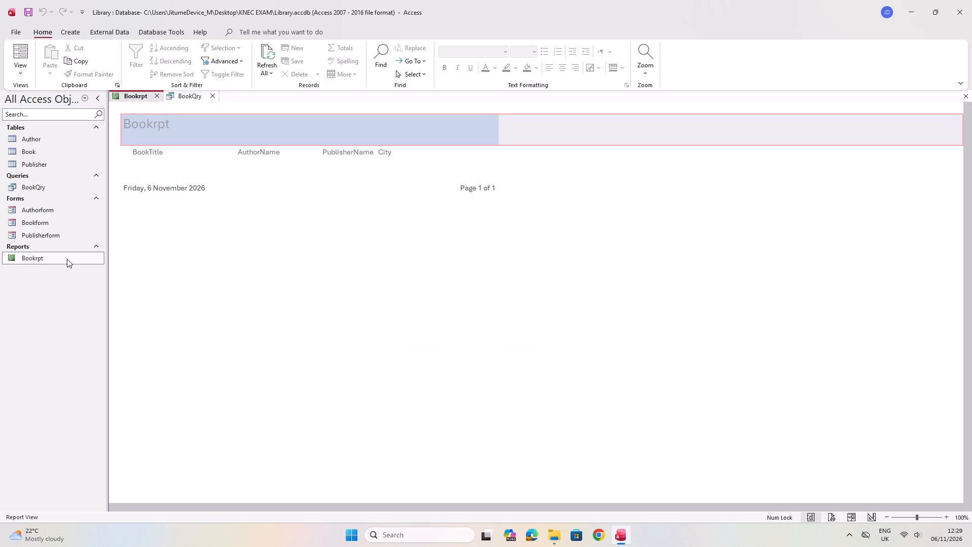
left_click(147, 121)
right_click(147, 121)
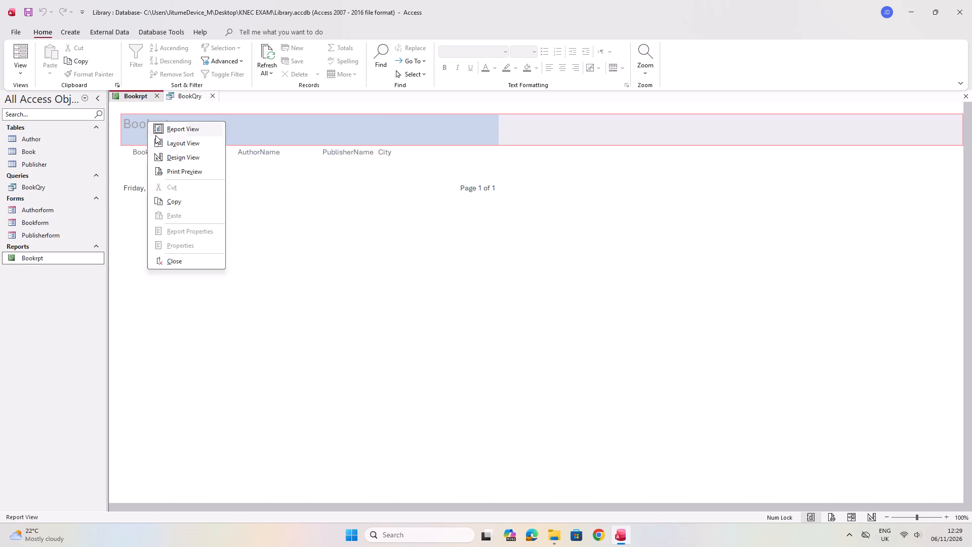
left_click(182, 156)
left_click(173, 133)
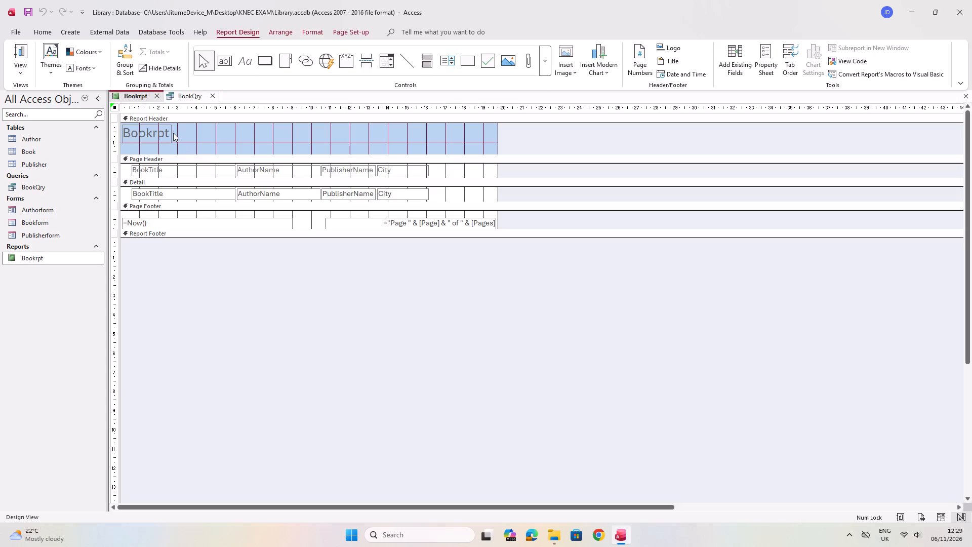
left_click(173, 133)
left_click(169, 133)
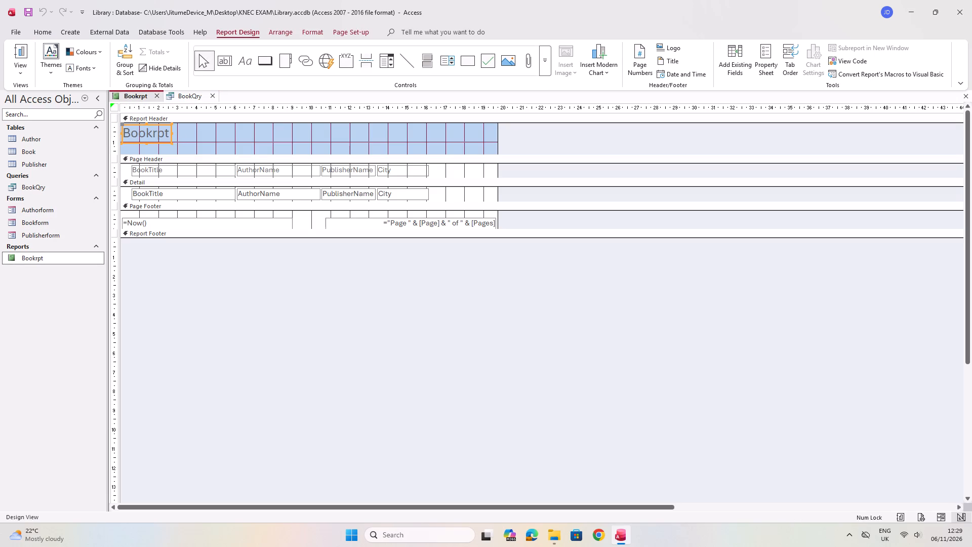
key("BackSpace")
key("BackSpace")
key("BackSpace")
key("BackSpace")
key("BackSpace")
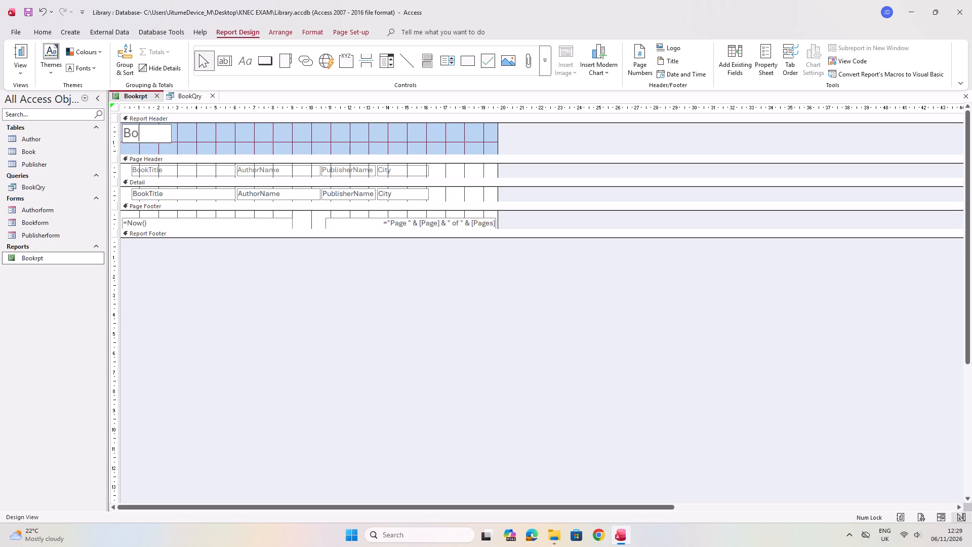
key("BackSpace")
key("BackSpace")
type("FI")
type("RST LANE PUBLI")
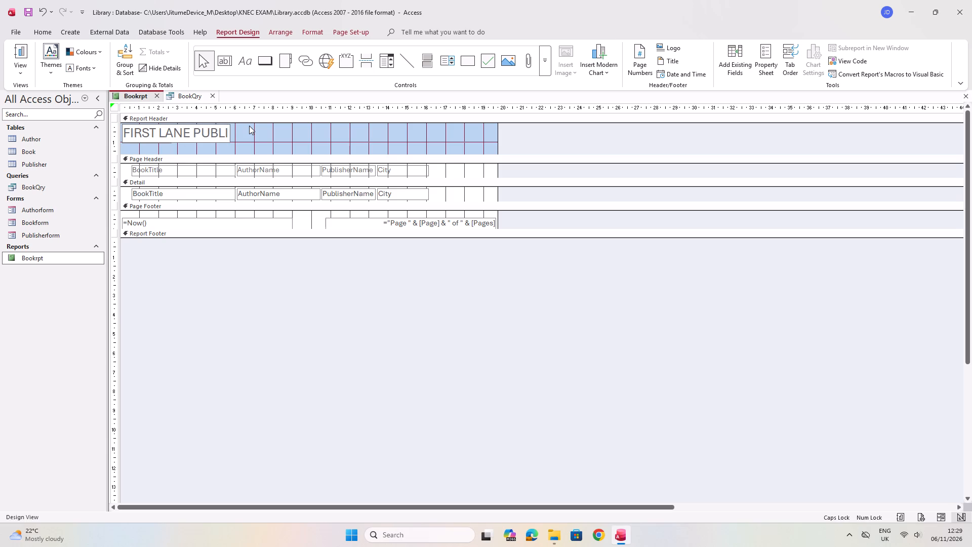
type("SHER")
key("space")
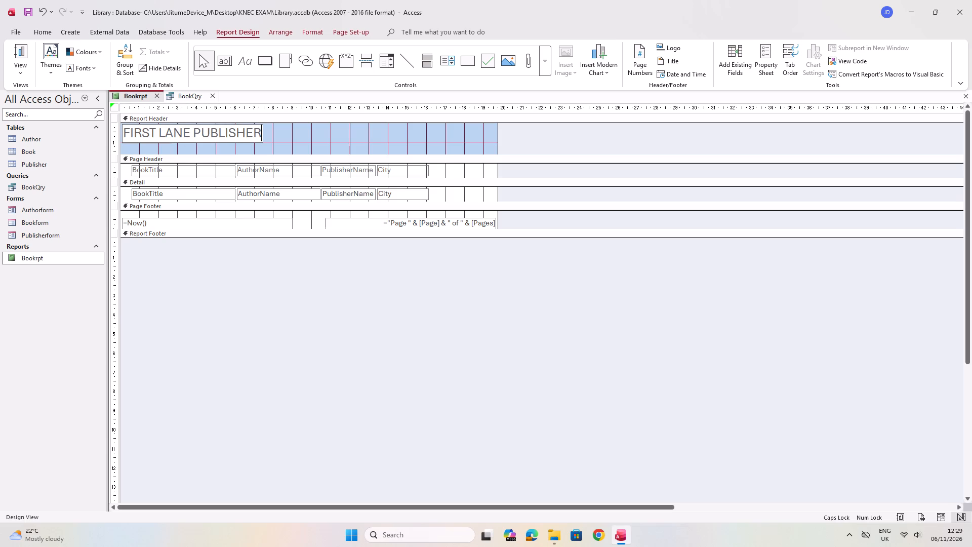
type("BOOKS")
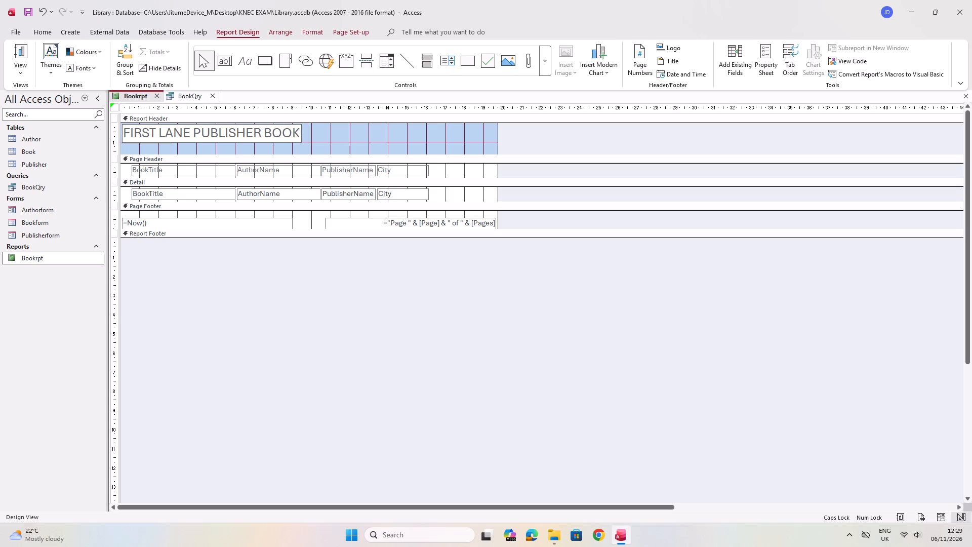
Save Bookrpt and close everything: the report, the BookQry query and the Library database.
left_click(26, 10)
left_click(965, 94)
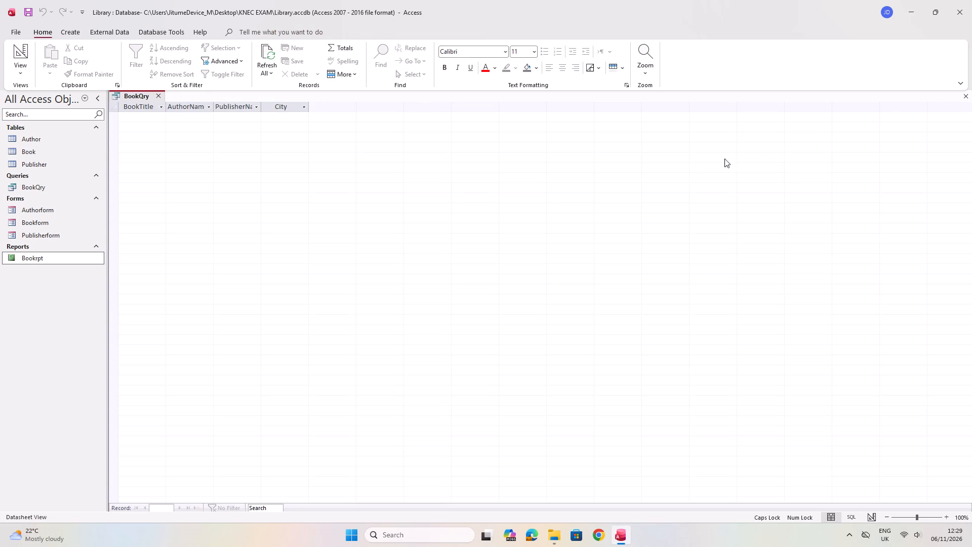
left_click(969, 96)
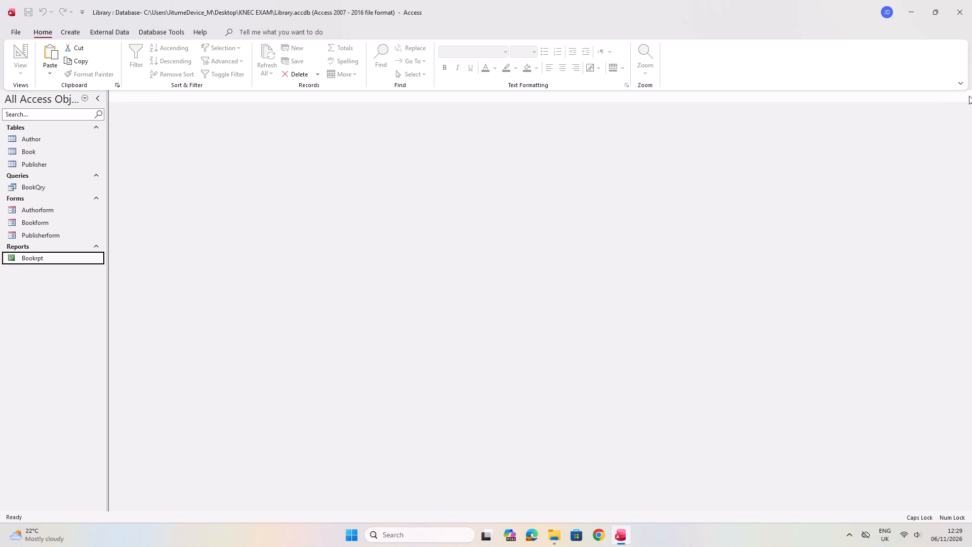
left_click(971, 12)
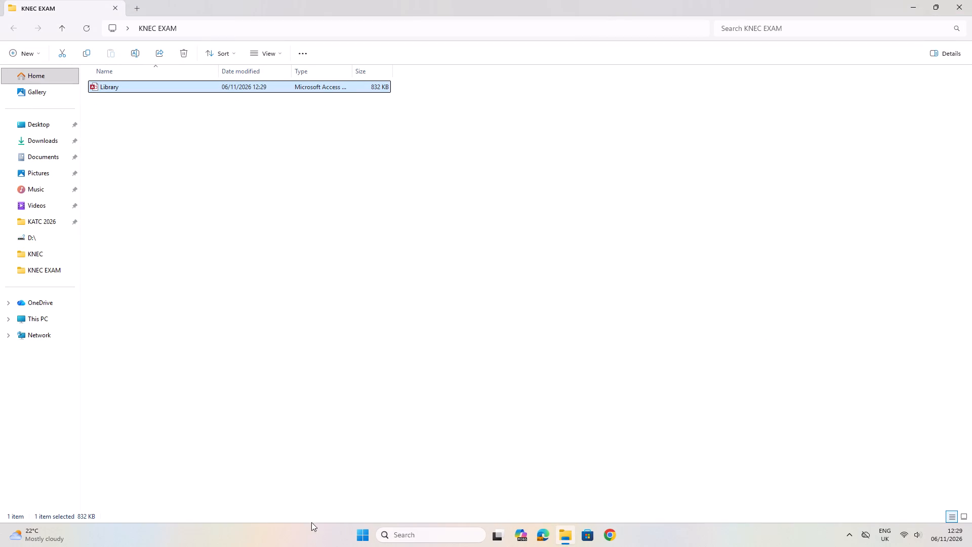
Launch the recently added Kuro app.
left_click(371, 538)
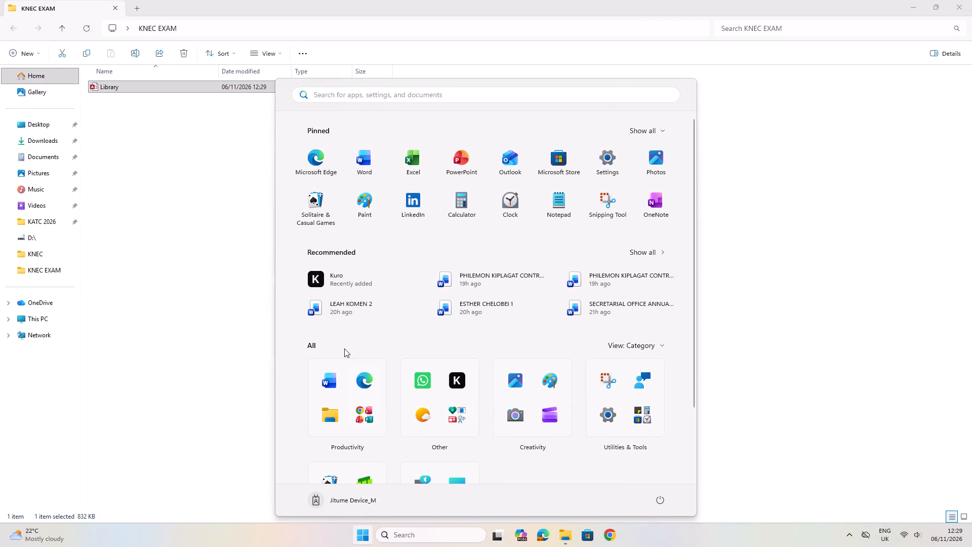
left_click(327, 277)
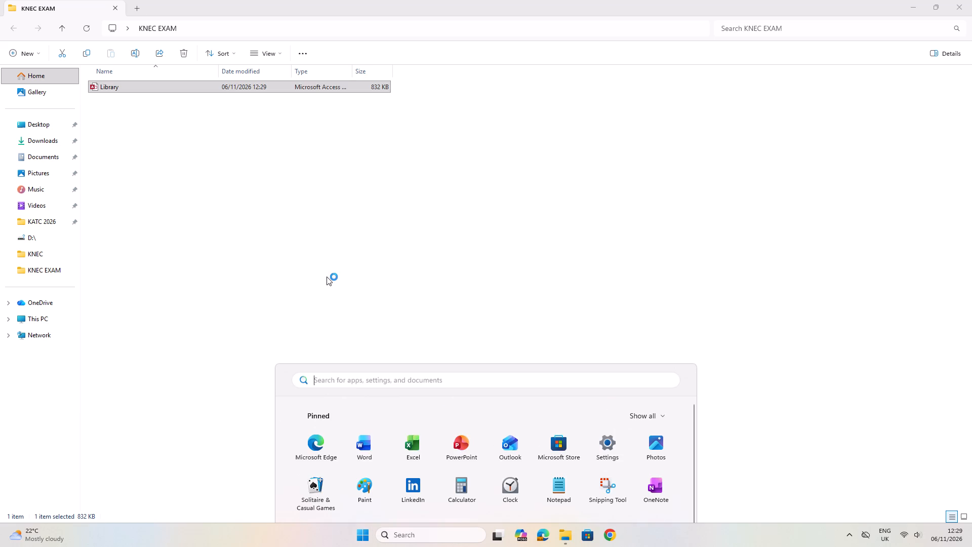
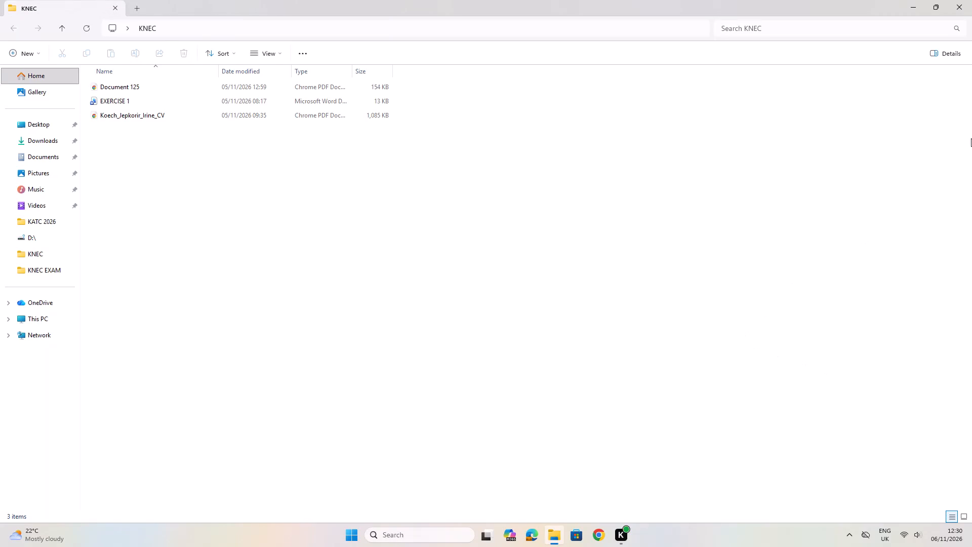
Close the File Explorer window showing the KNEC folder.
left_click(957, 15)
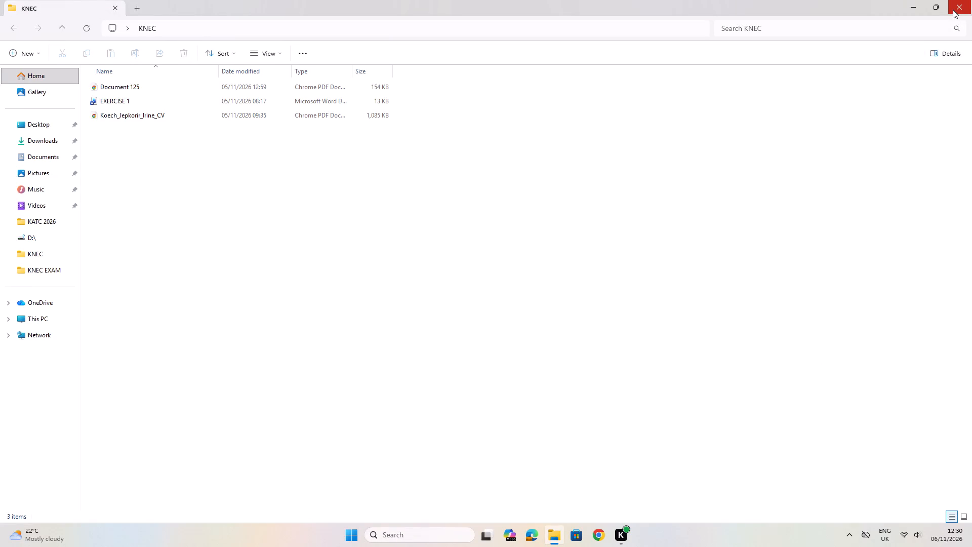
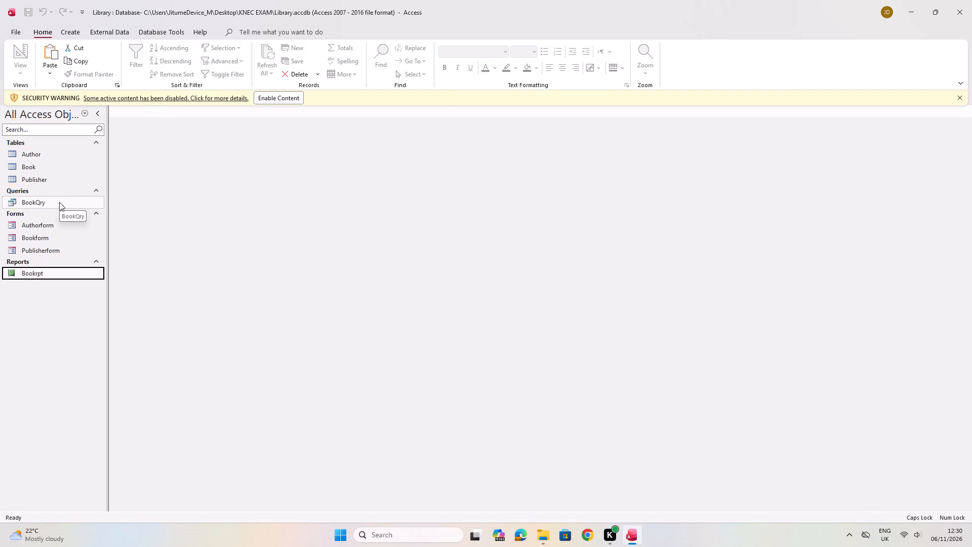
Open the Book table and the Bookform form to review their records, returning to the Book table.
double_click(73, 169)
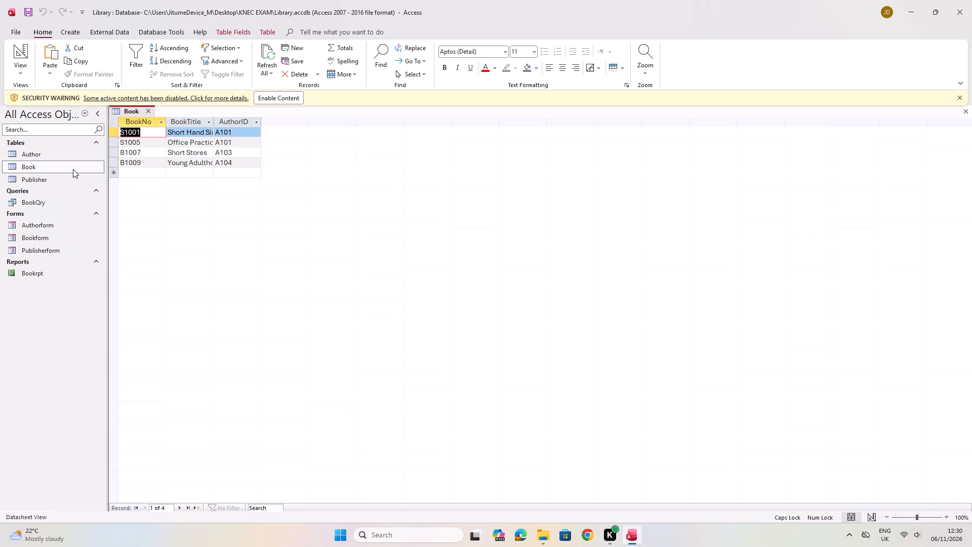
double_click(74, 232)
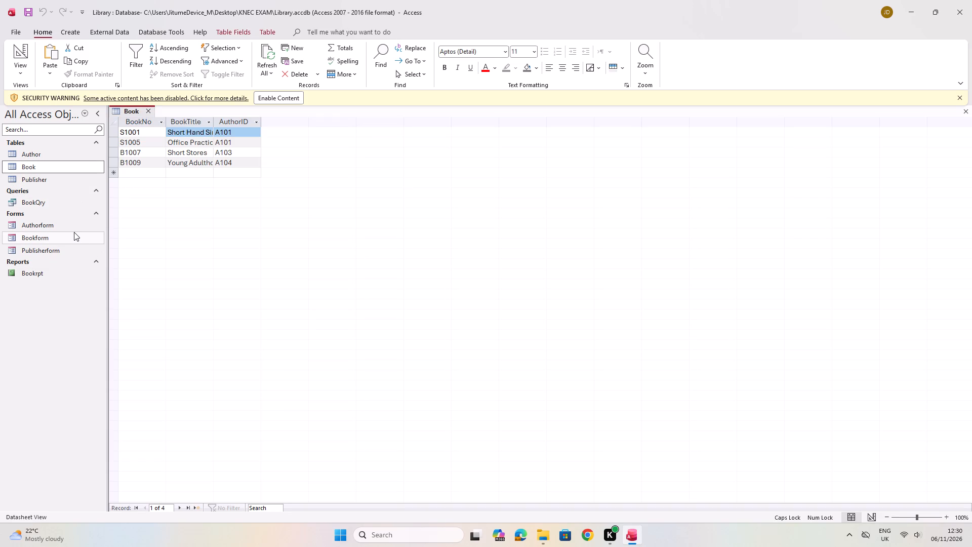
left_click(74, 235)
left_click(74, 235)
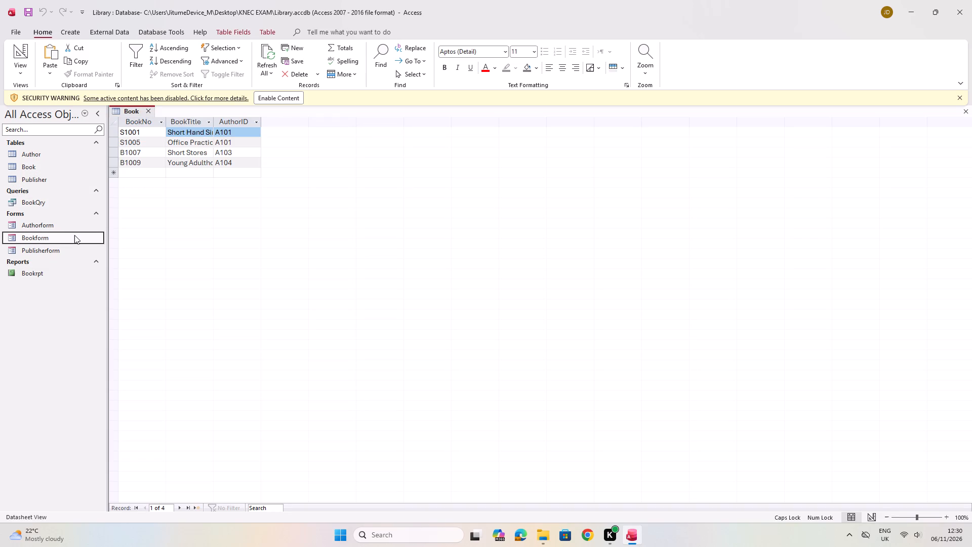
double_click(77, 238)
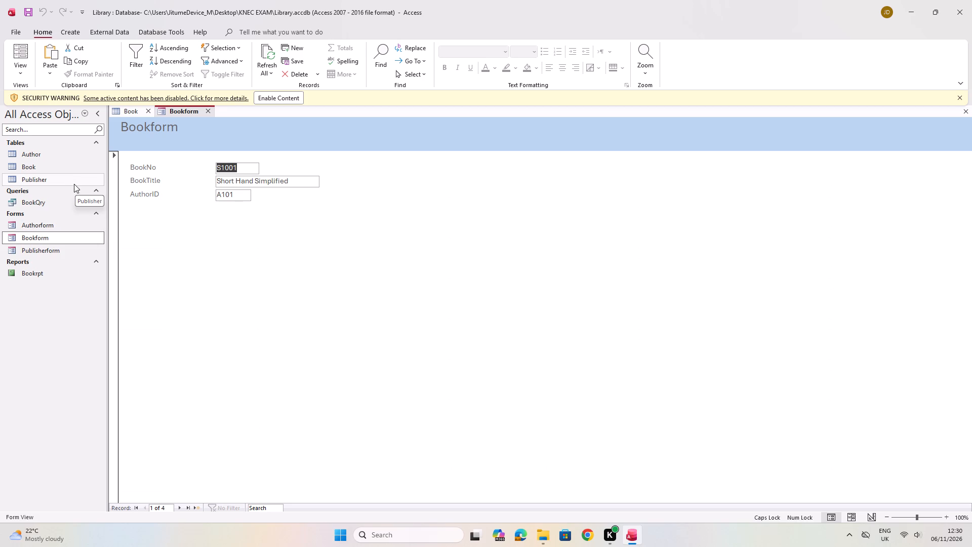
double_click(66, 171)
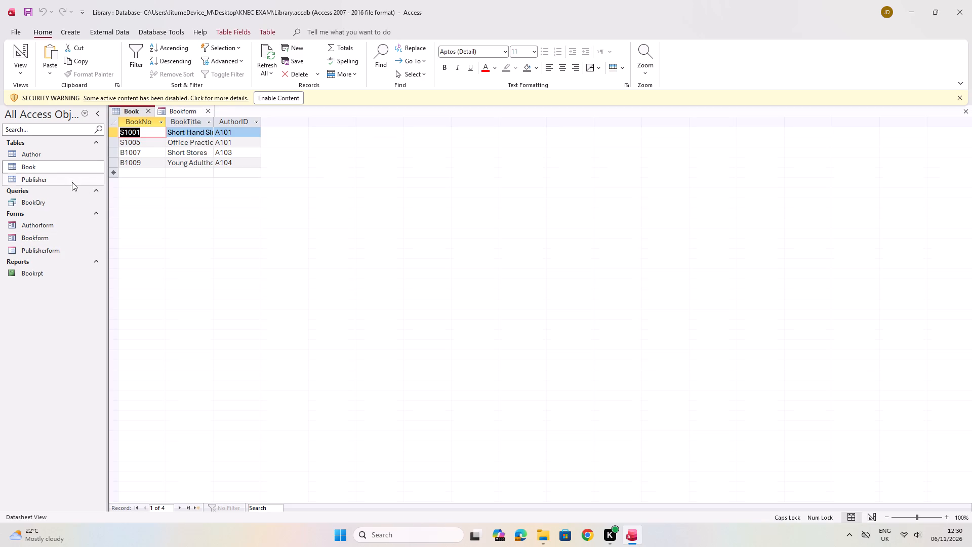
left_click(576, 151)
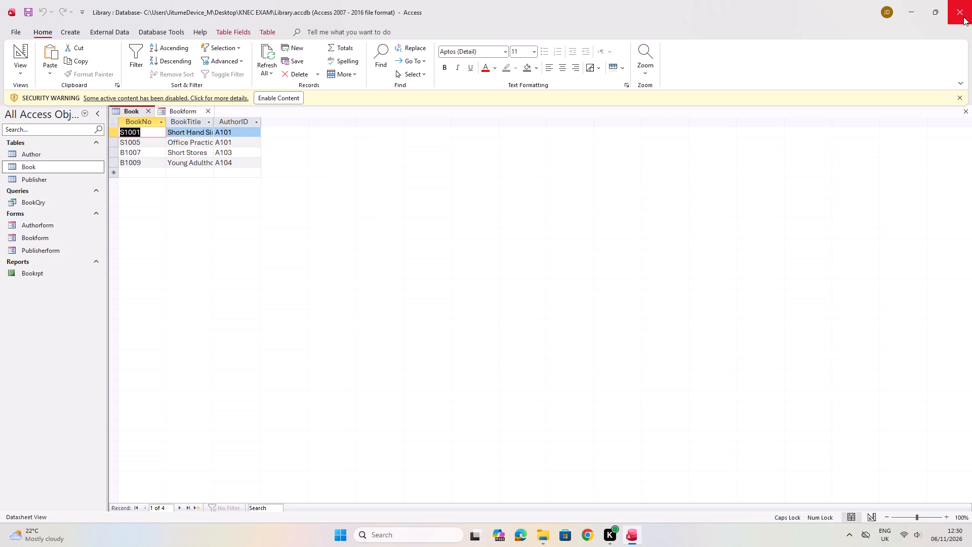
Close the Library database along with Access.
left_click(949, 6)
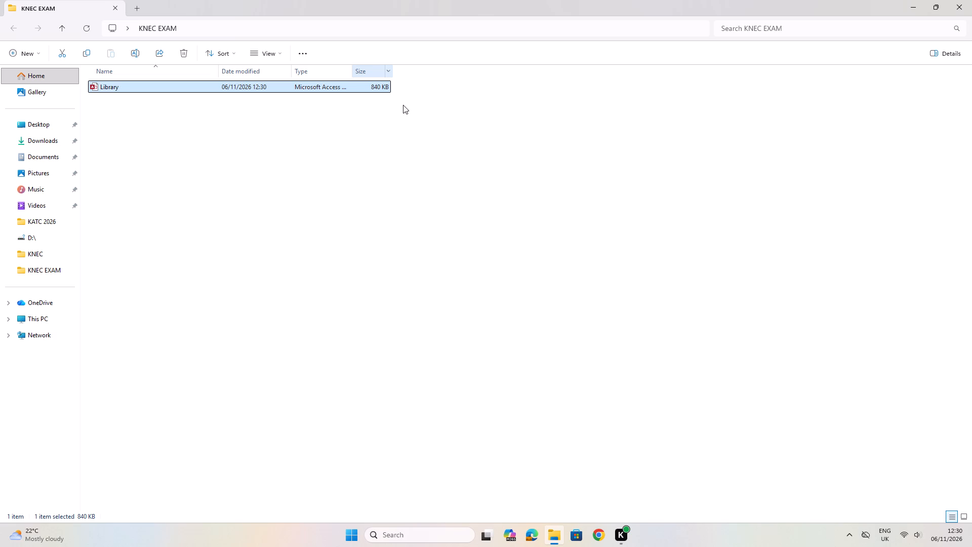
Reopen the Library database from the KNEC EXAM folder.
left_click(287, 88)
left_click(287, 88)
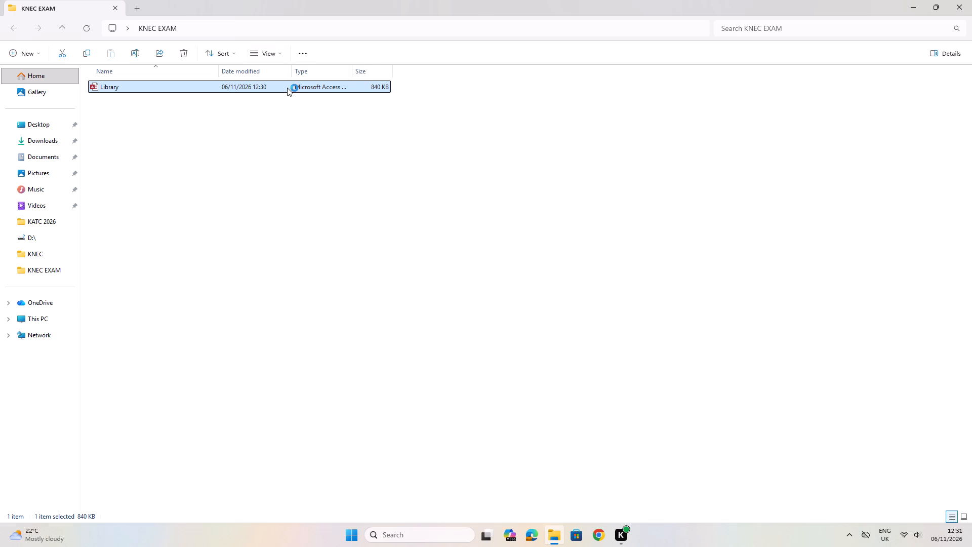
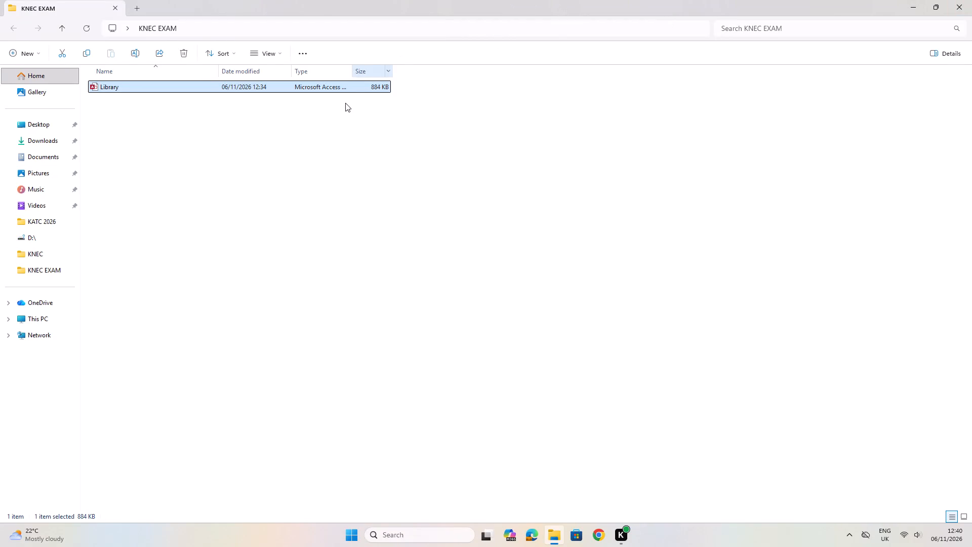
Open the Library database from the KNEC EXAM folder in Access.
double_click(244, 88)
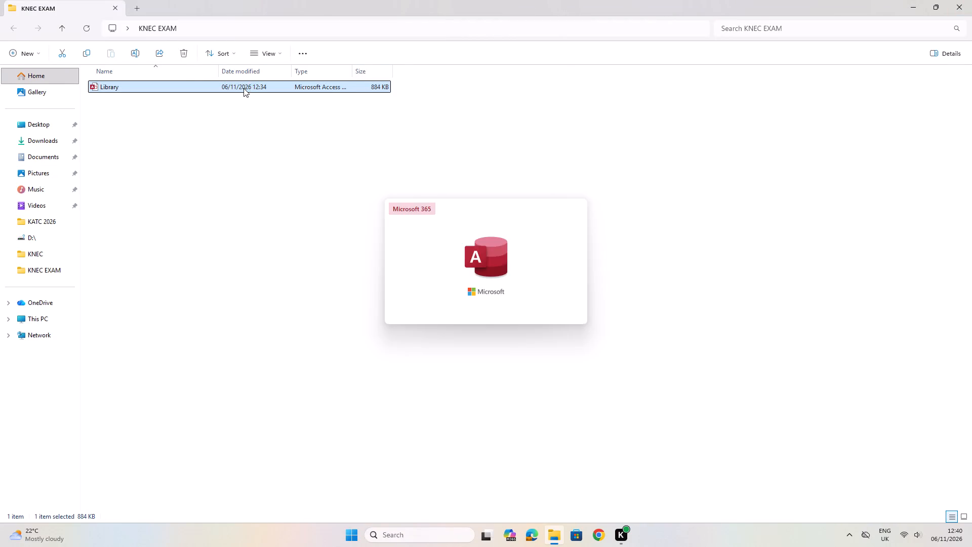
Close the Library database along with Access.
left_click(958, 17)
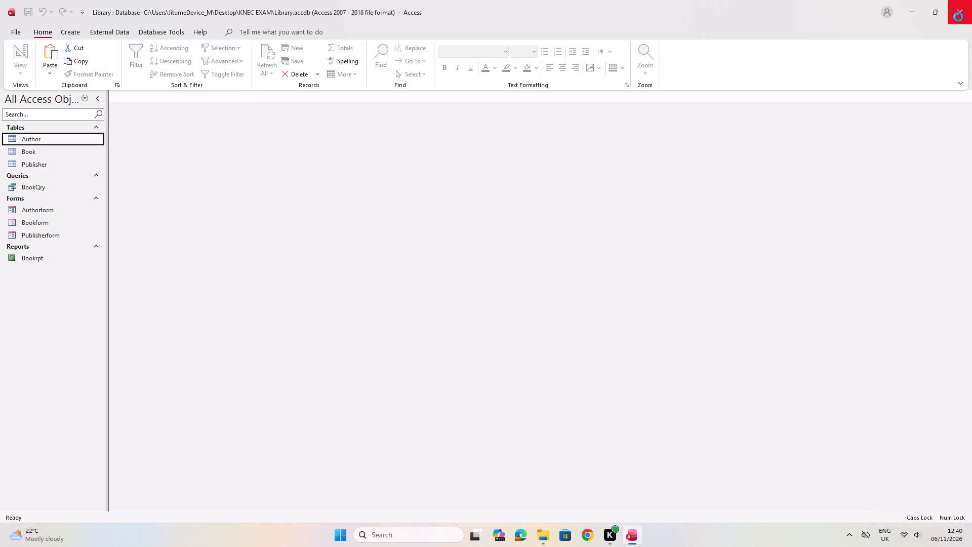
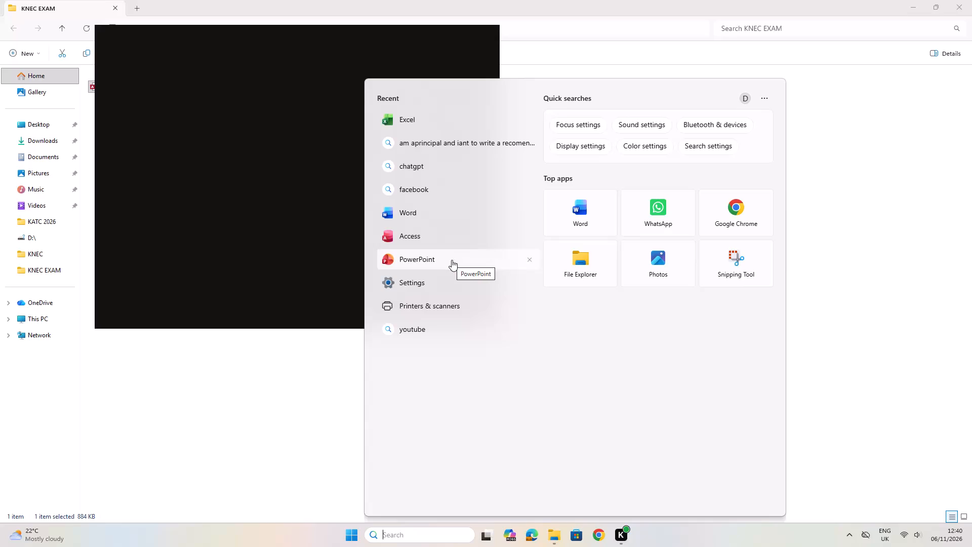
Switch to PowerPoint by launching it from the recent apps.
left_click(452, 260)
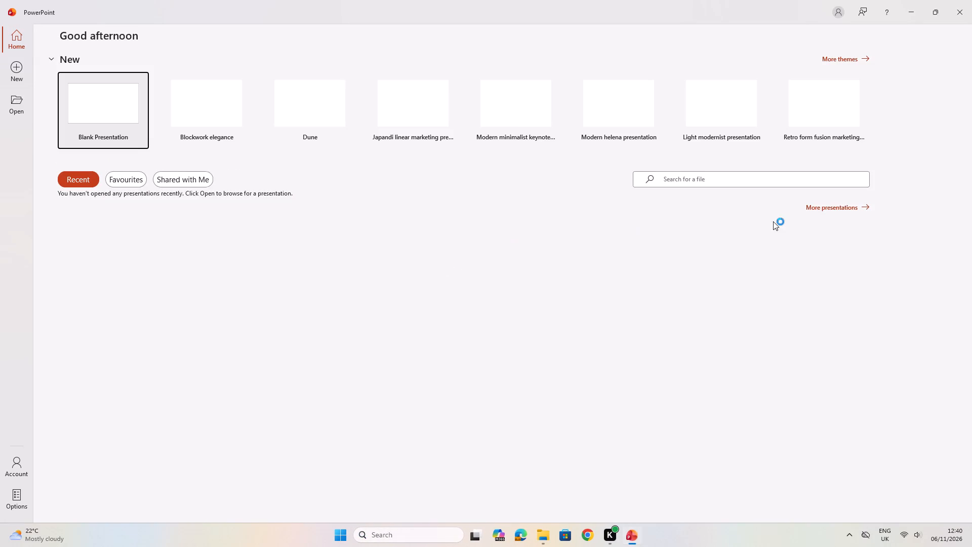
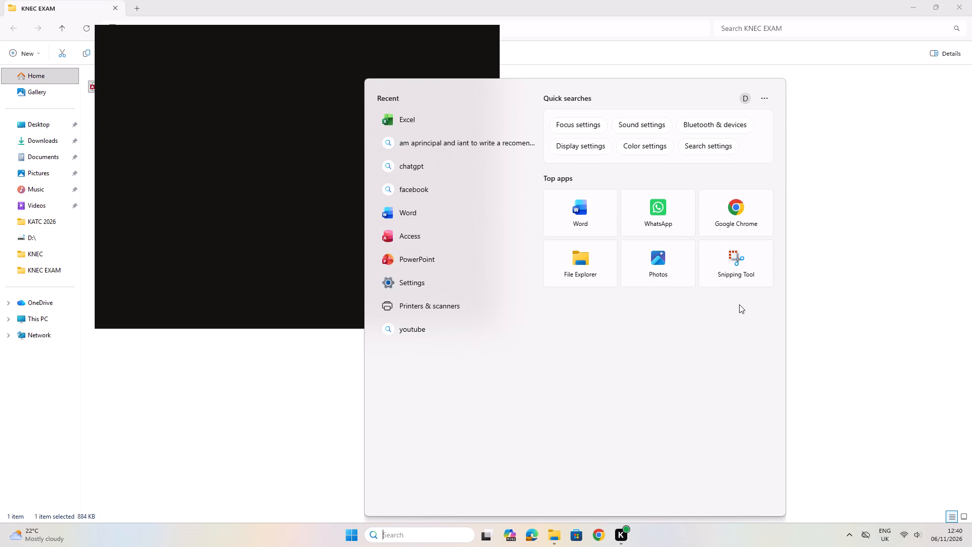
Close the KNEC EXAM folder window.
left_click(971, 0)
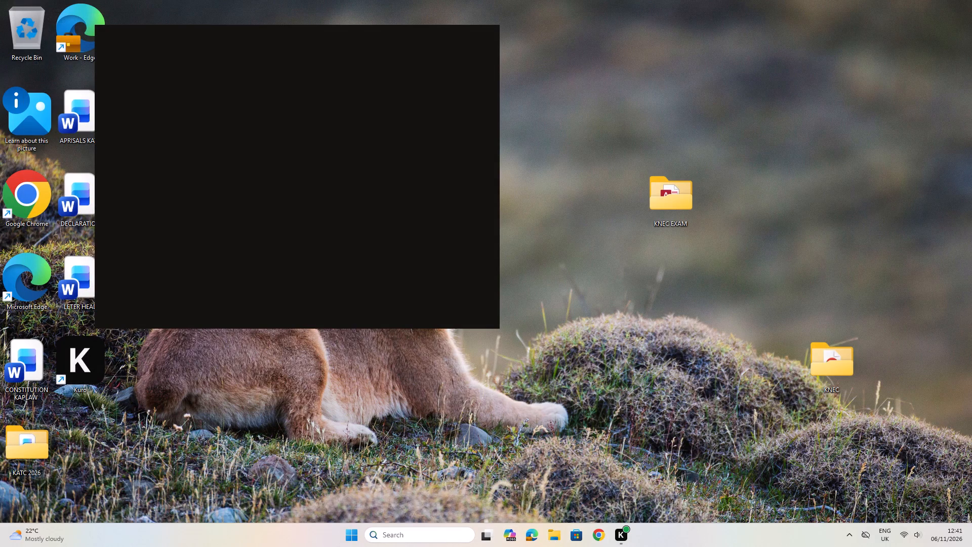
Launch PowerPoint from the recent apps and create a blank presentation.
left_click(436, 534)
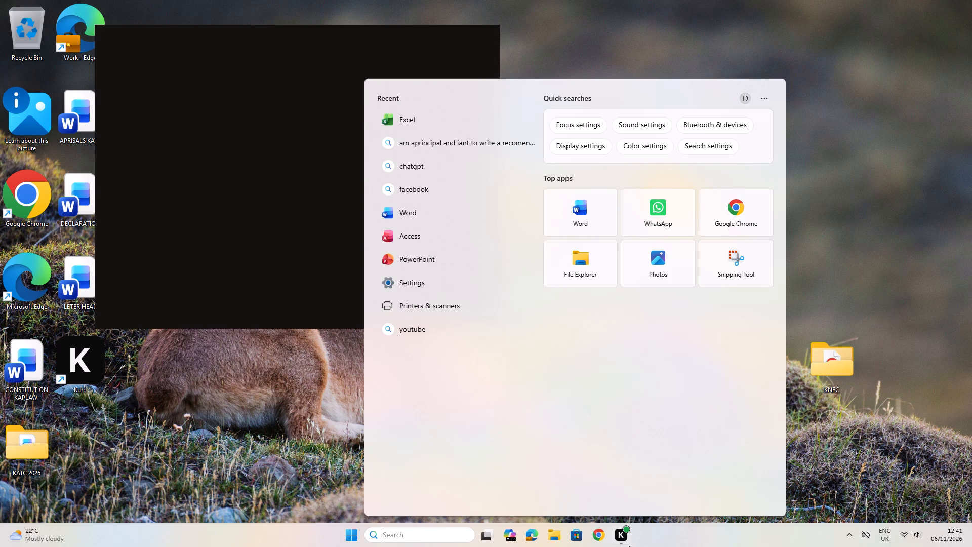
left_click(450, 536)
double_click(433, 264)
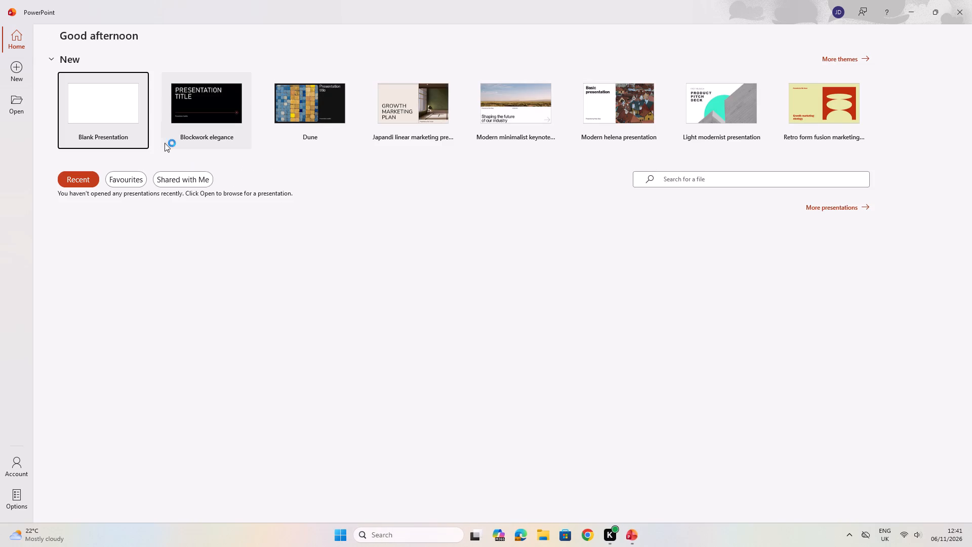
left_click(117, 114)
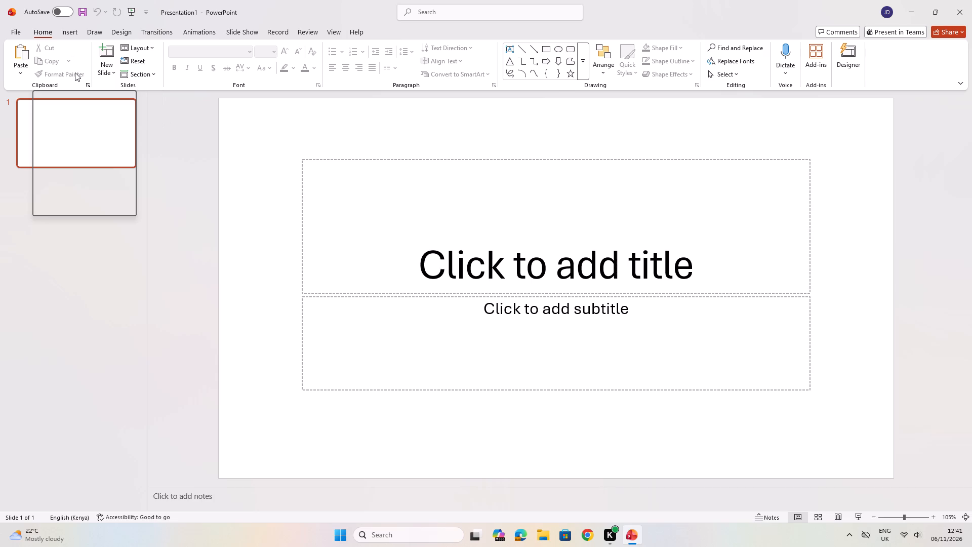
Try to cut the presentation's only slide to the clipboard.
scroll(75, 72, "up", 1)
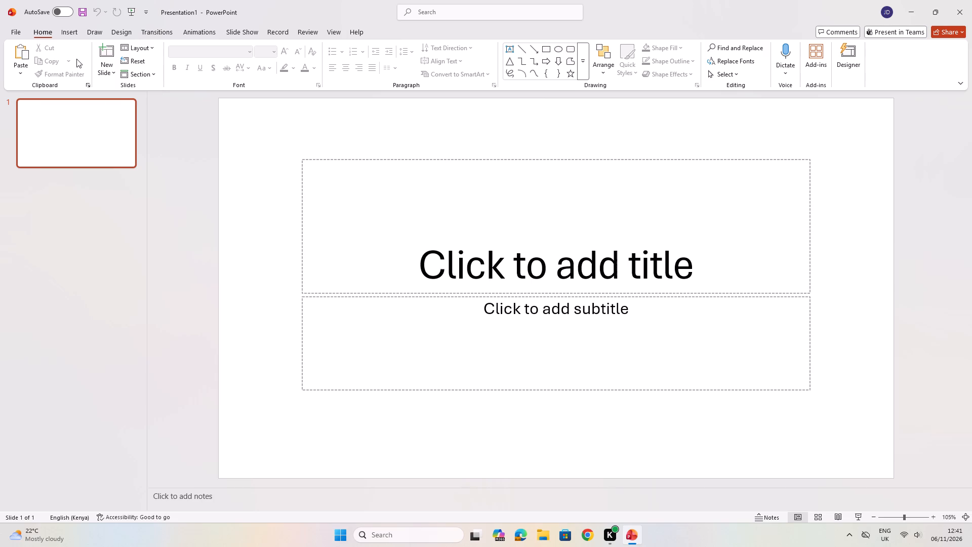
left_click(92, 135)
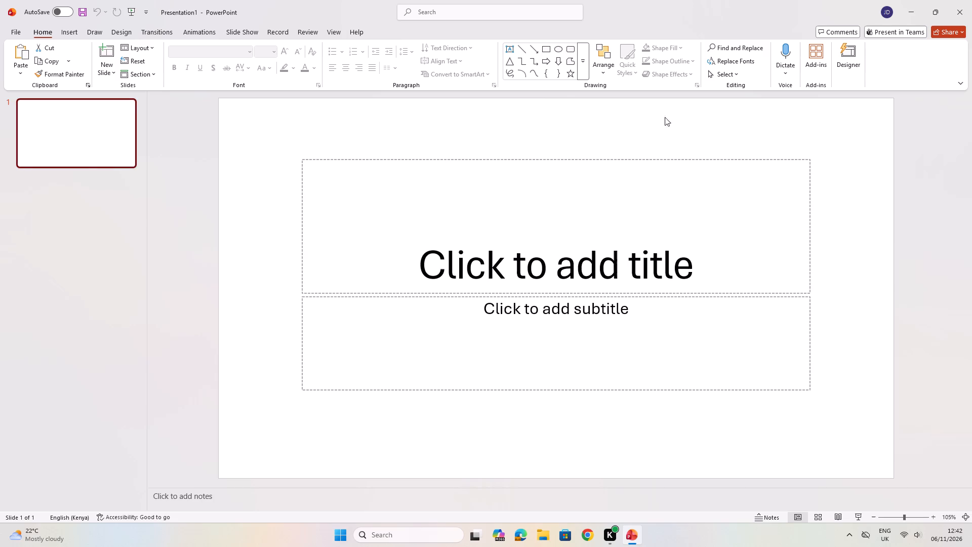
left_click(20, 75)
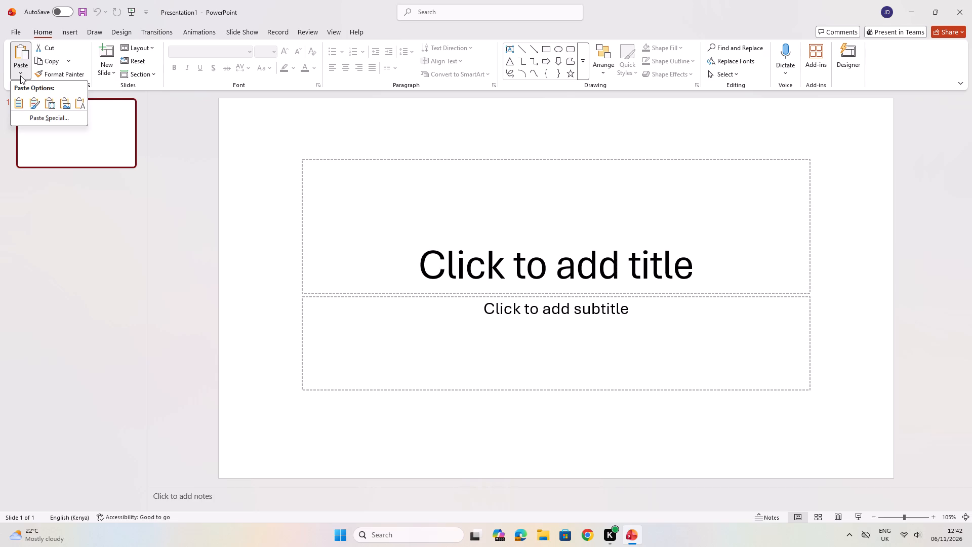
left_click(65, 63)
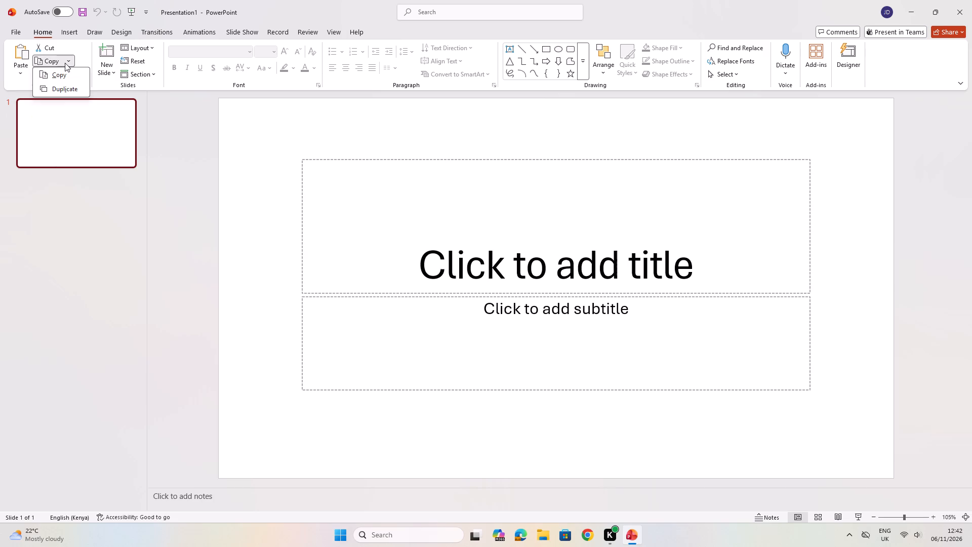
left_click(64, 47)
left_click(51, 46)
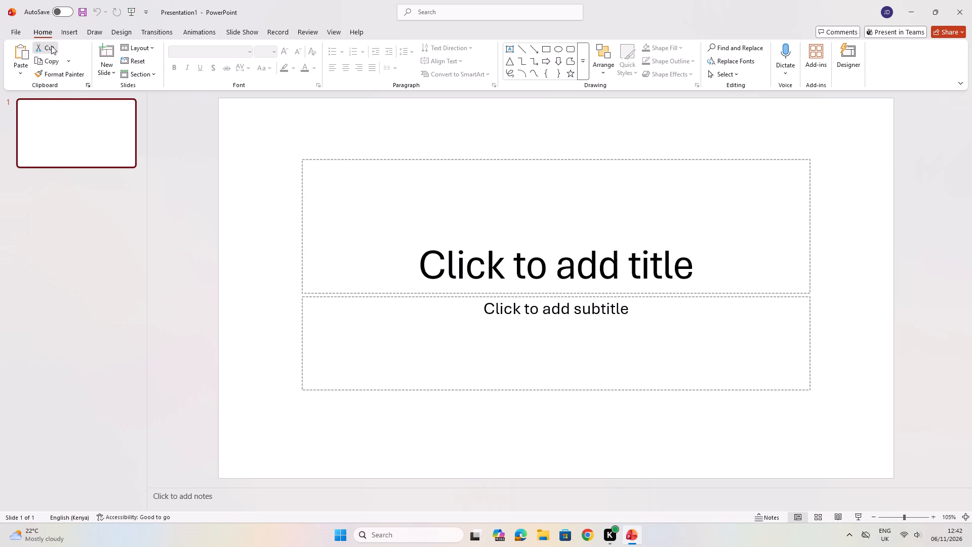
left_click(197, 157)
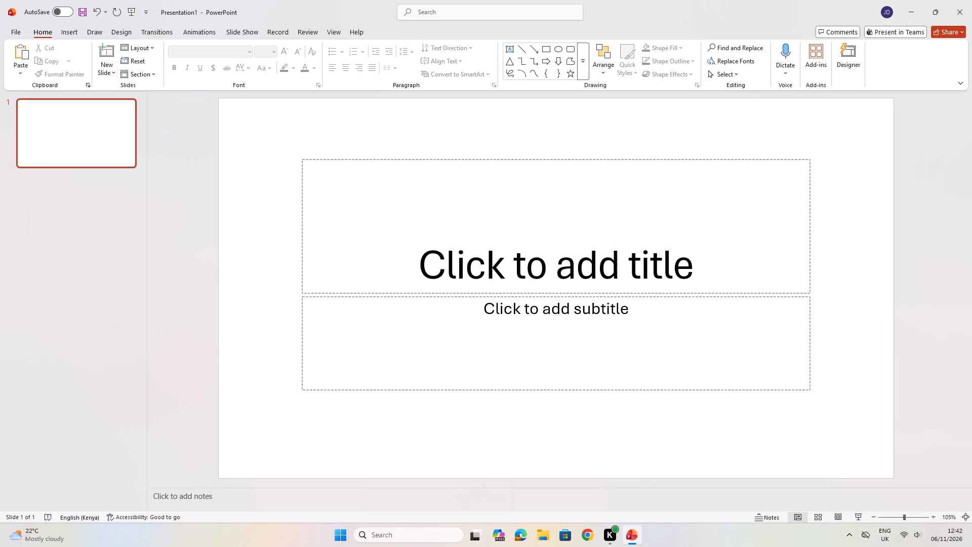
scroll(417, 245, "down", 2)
Try the Cut transition on slide 1, and apply the Random Bars transition instead.
left_click(157, 33)
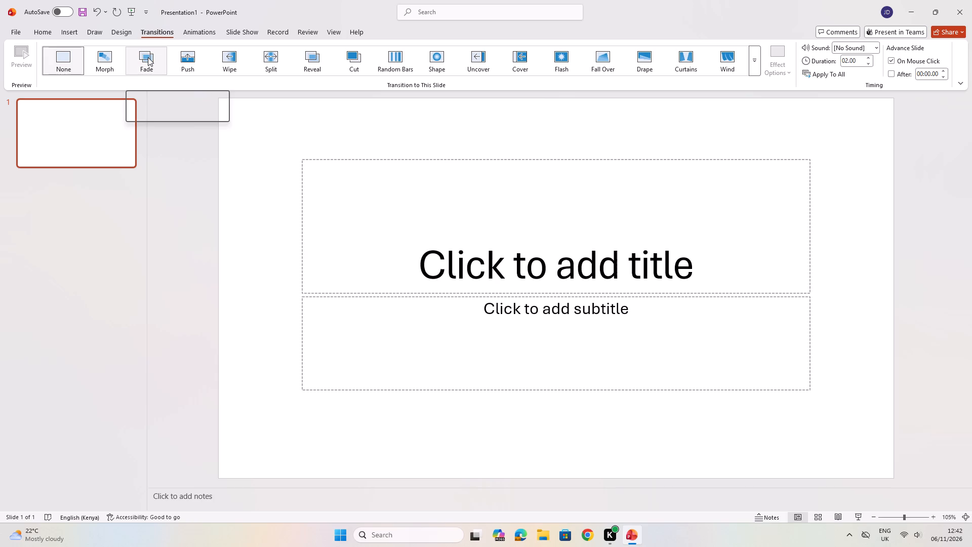
left_click(359, 65)
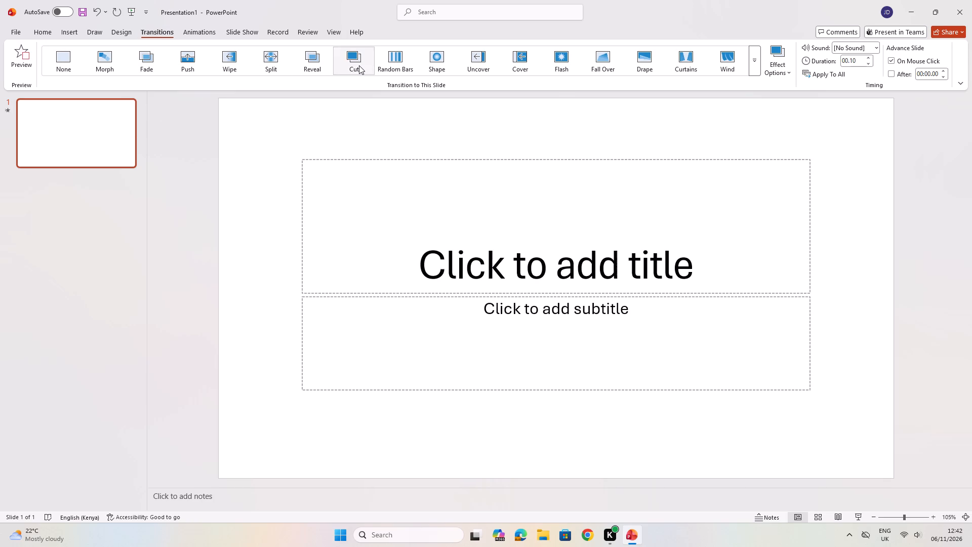
left_click(391, 63)
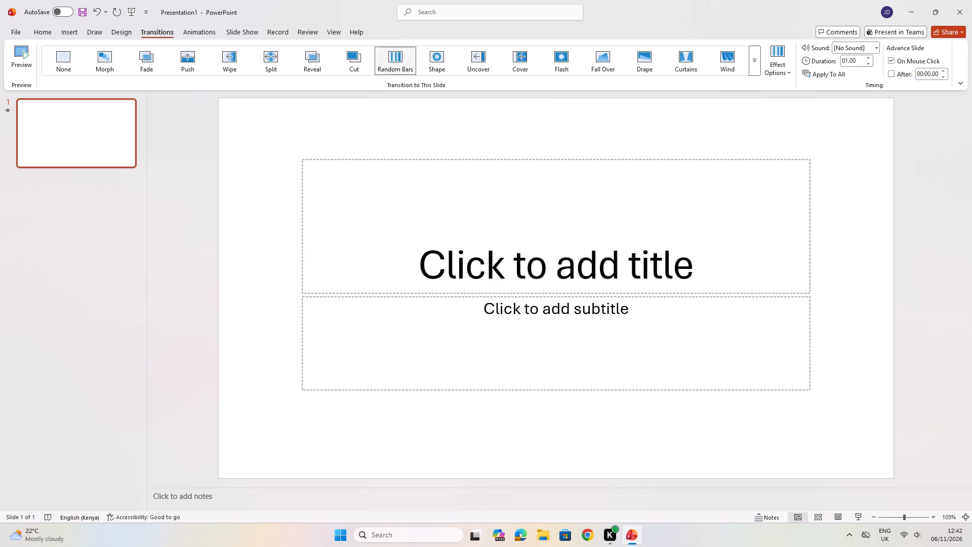
Close the blank presentation, dismissing the first save prompt and requesting the close again.
left_click(971, 32)
left_click(956, 13)
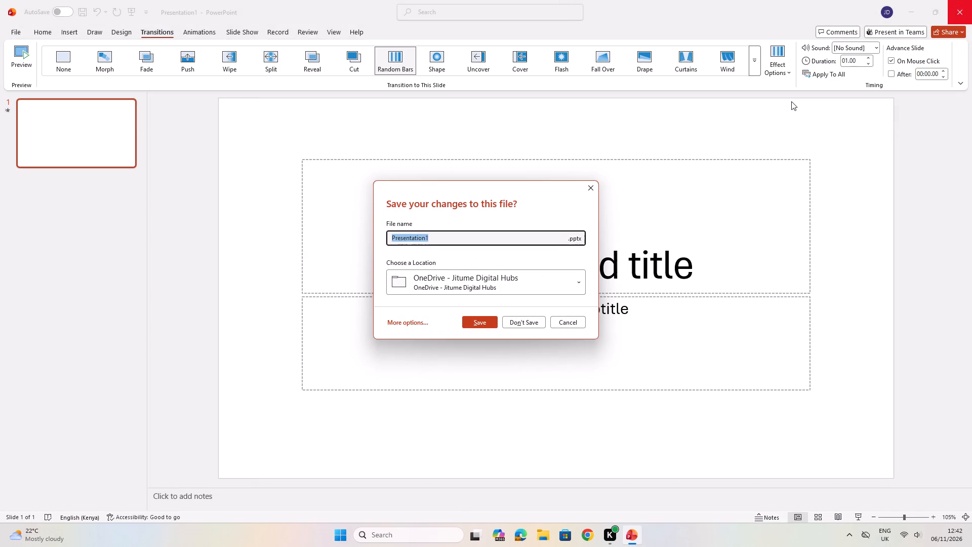
left_click(587, 185)
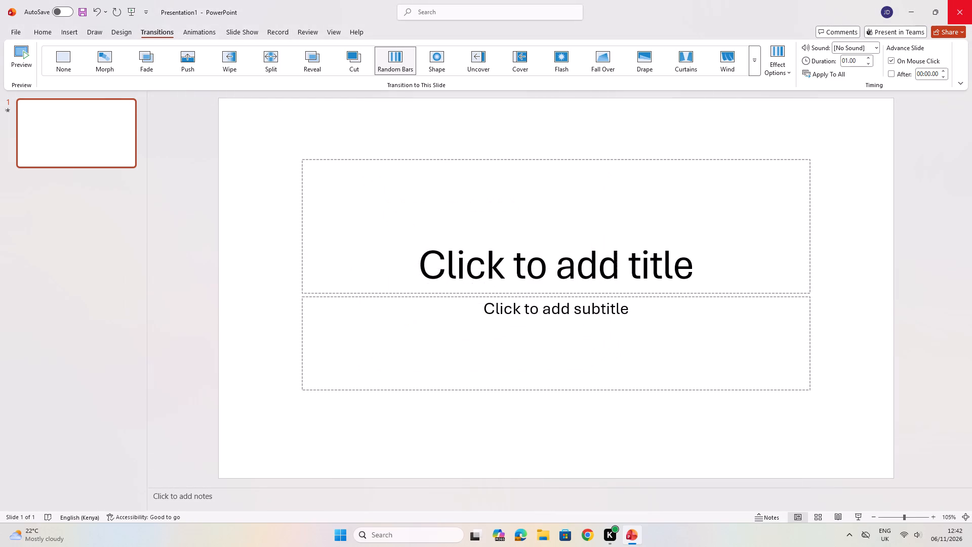
left_click(963, 9)
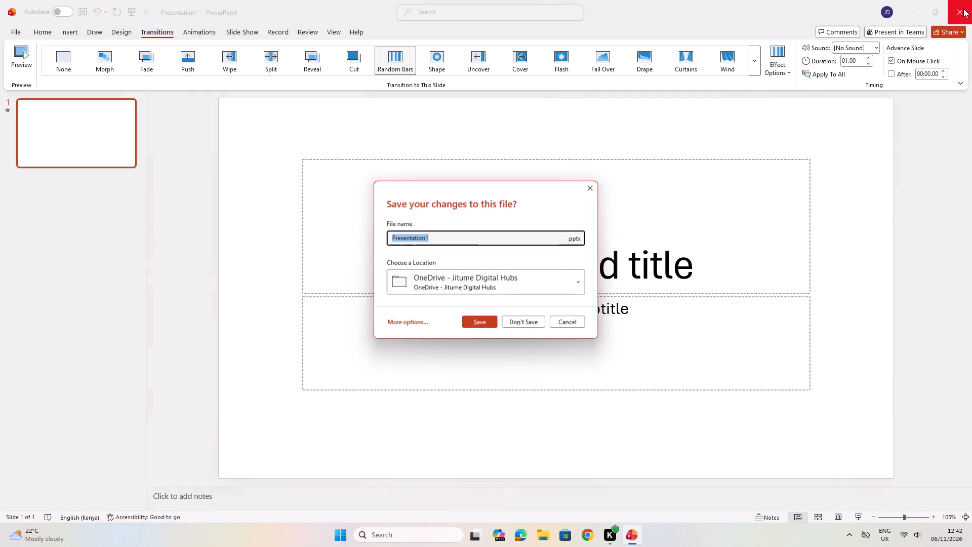